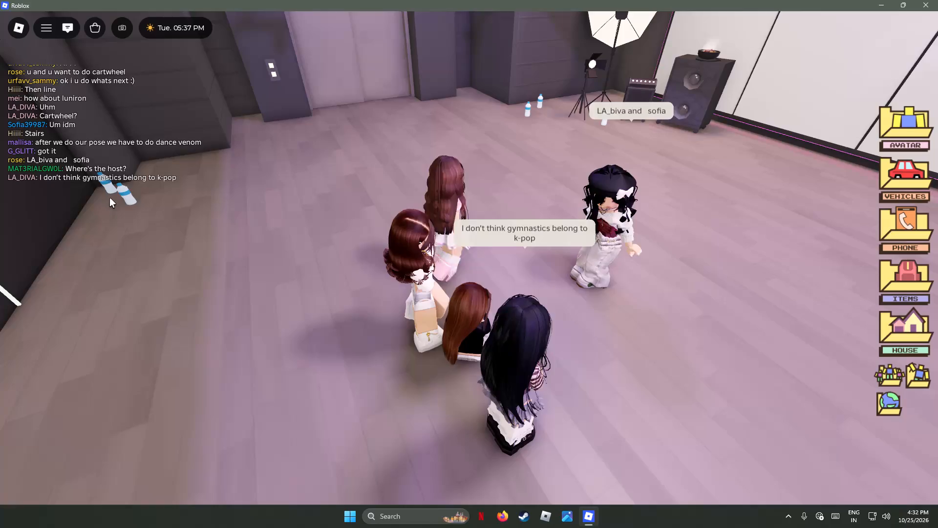
Leave the running game and close Roblox.
key(Escape)
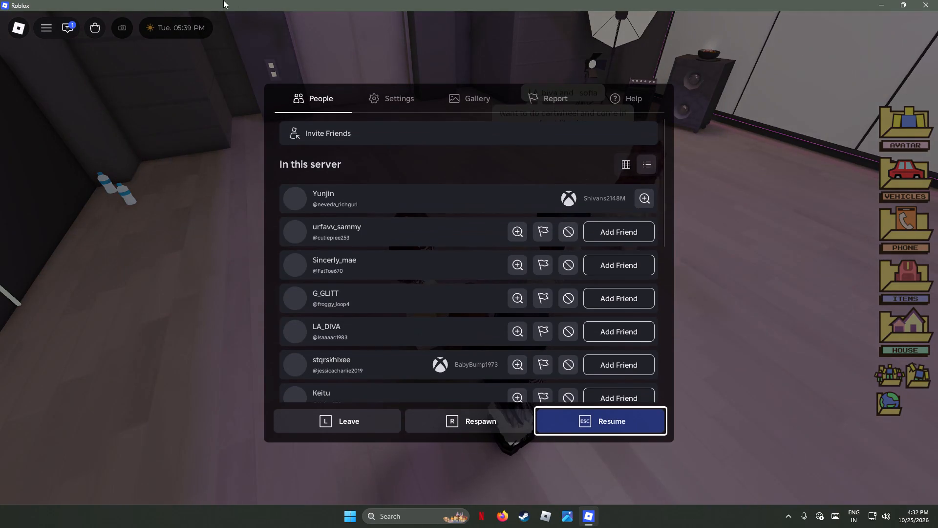
click(930, 2)
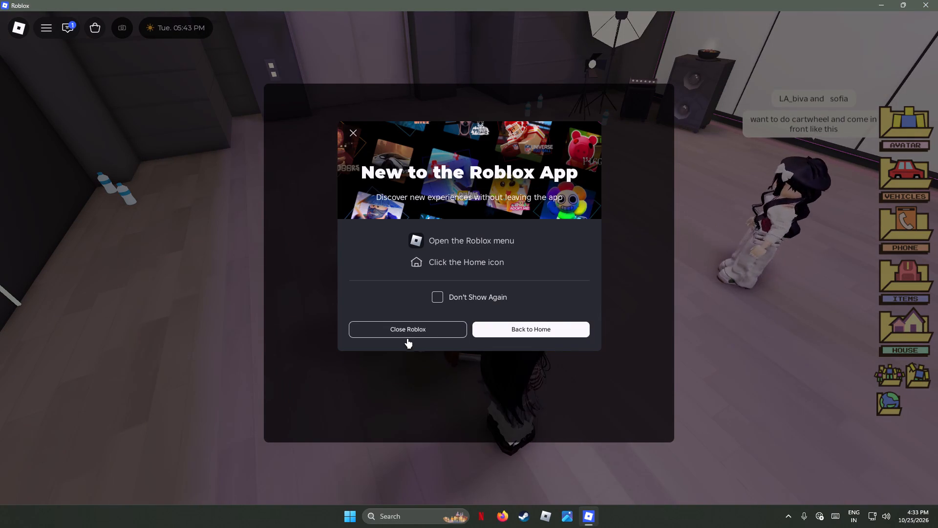
click(413, 330)
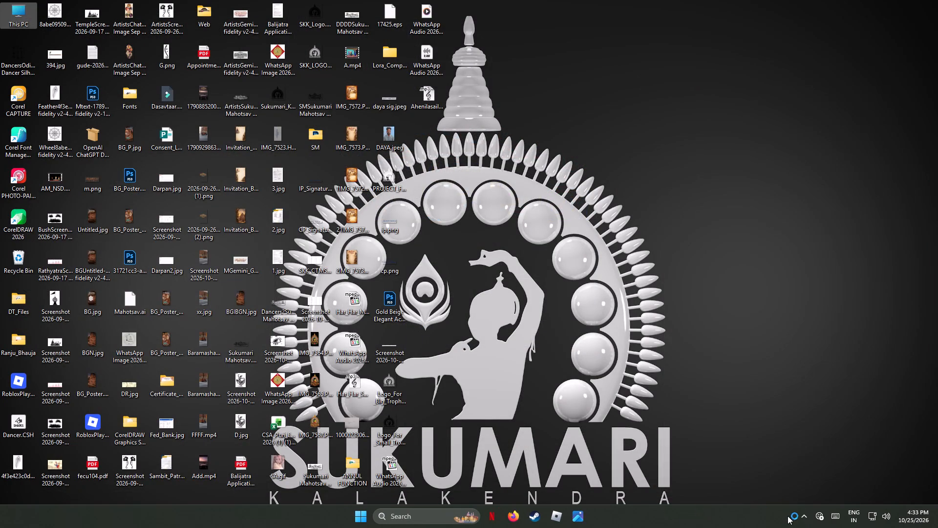
Exit the Roblox instance still running in the background.
click(806, 514)
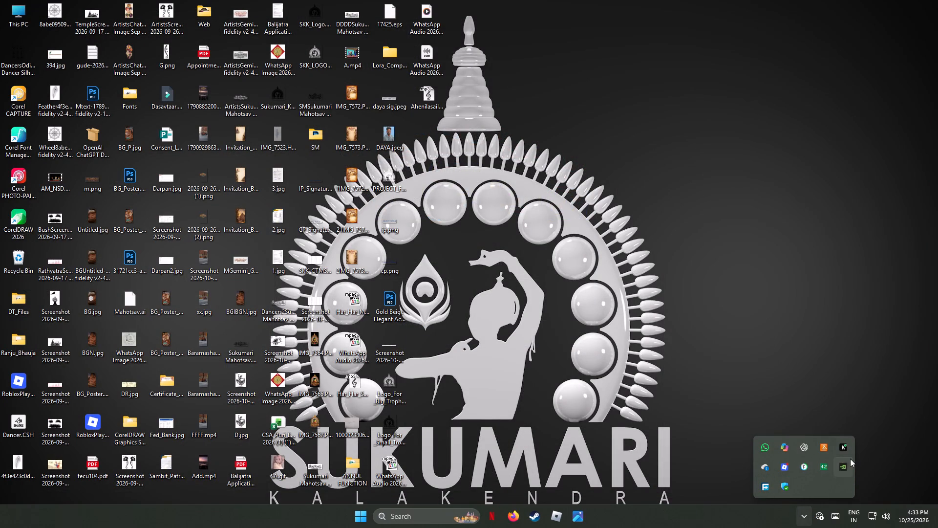
right_click(786, 468)
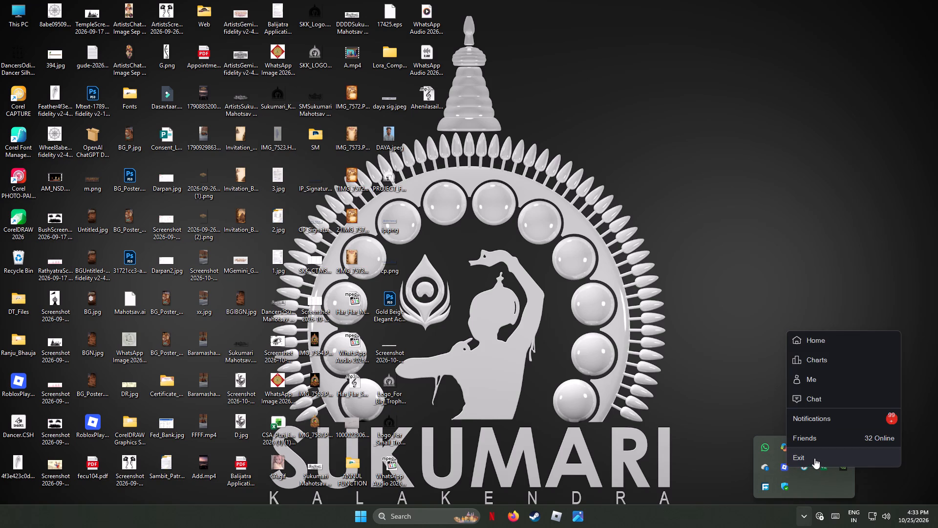
click(814, 458)
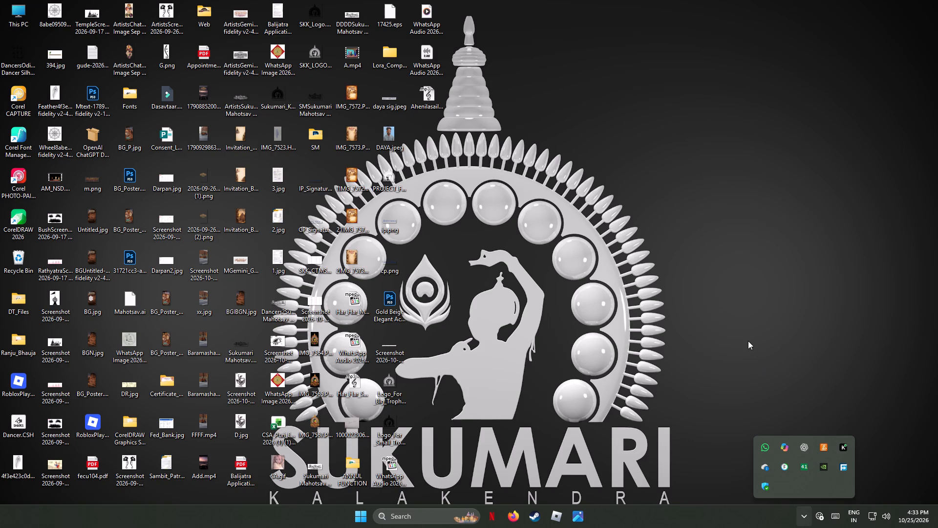
click(748, 341)
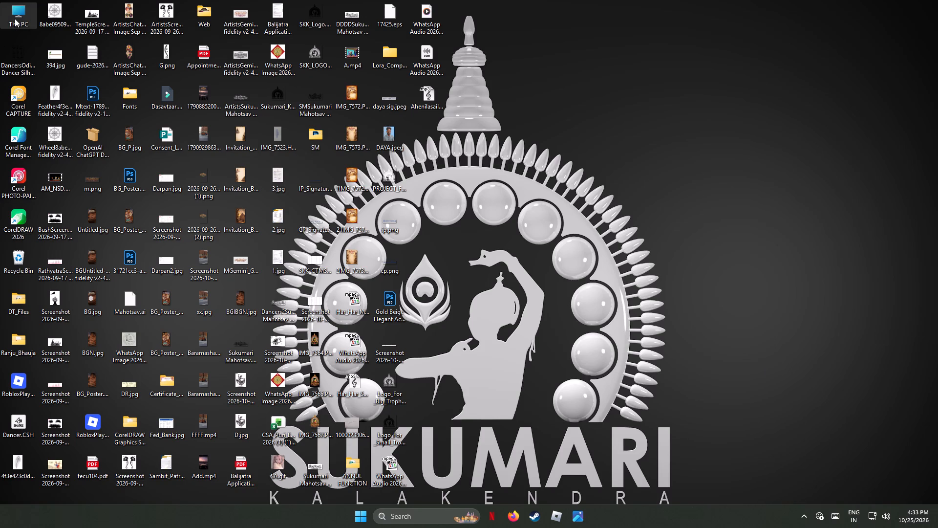
Open This PC in File Explorer and go into the Disk-1 (F:) drive.
click(15, 19)
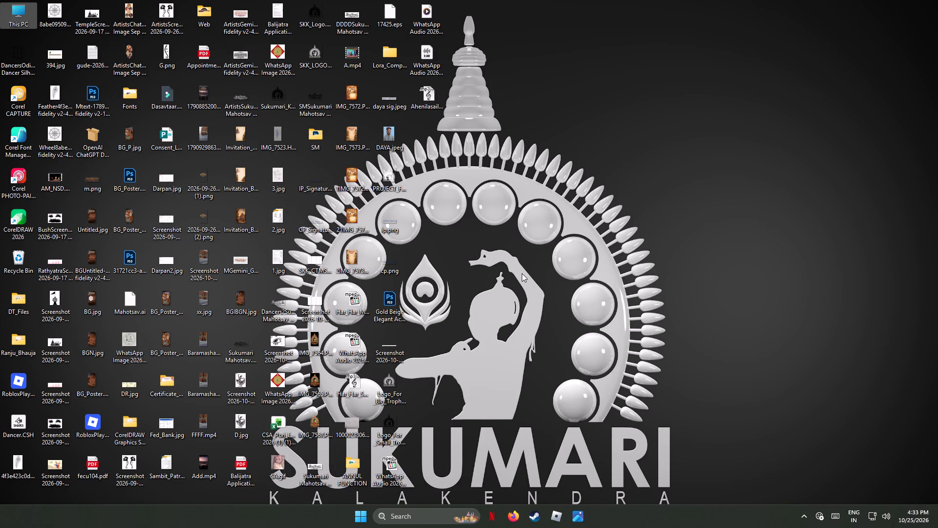
click(23, 8)
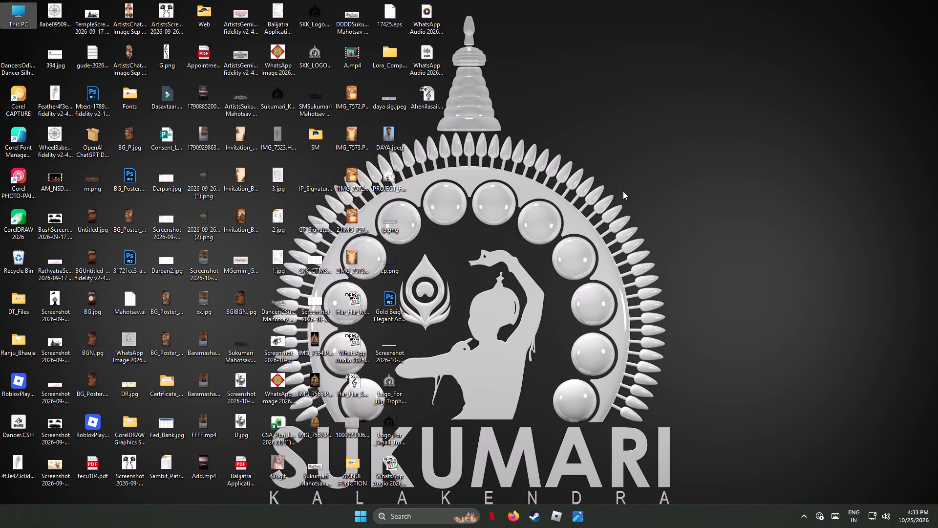
click(620, 190)
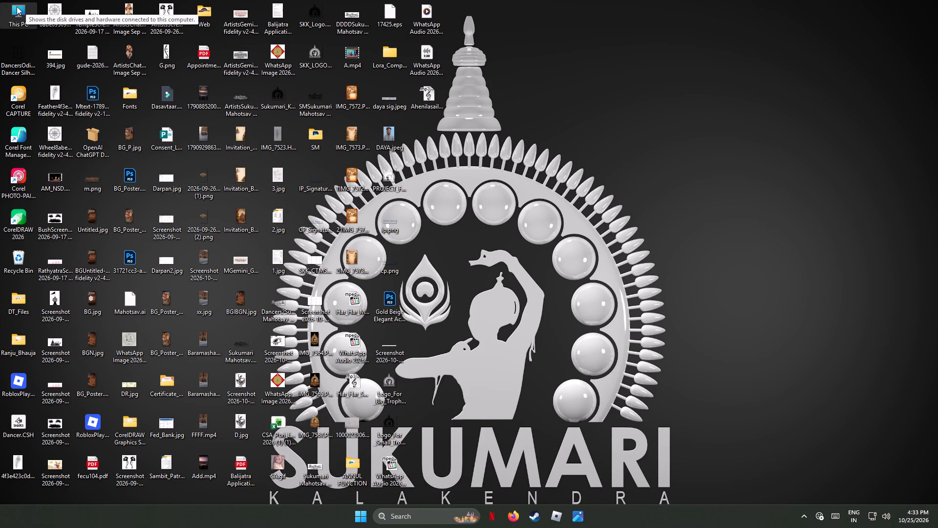
click(18, 13)
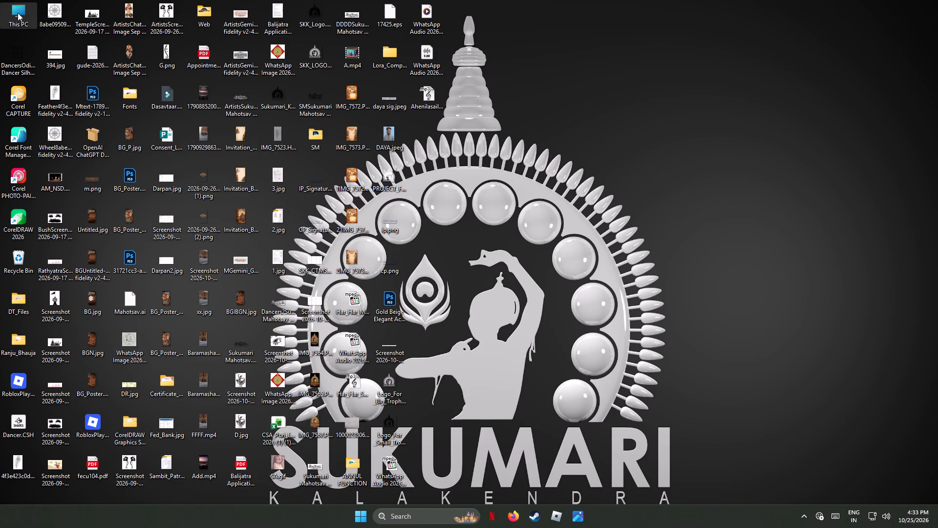
double_click(18, 13)
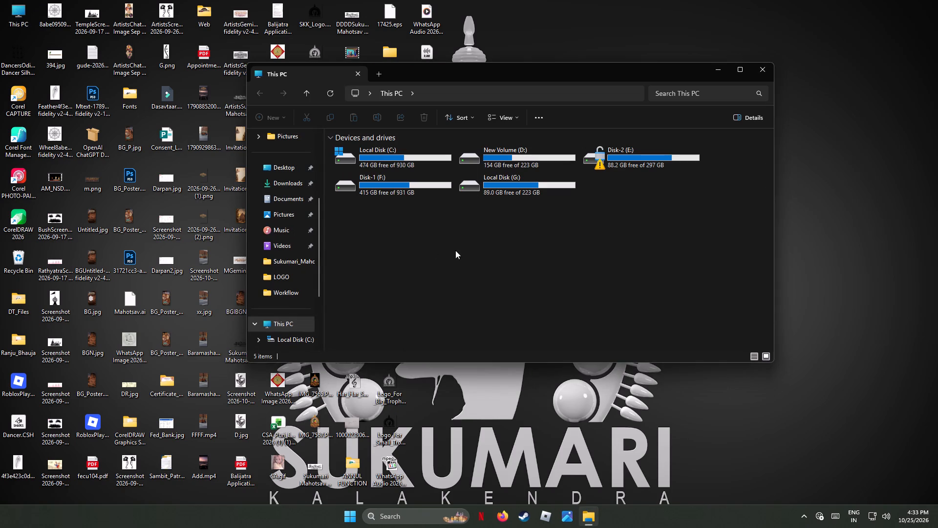
click(402, 183)
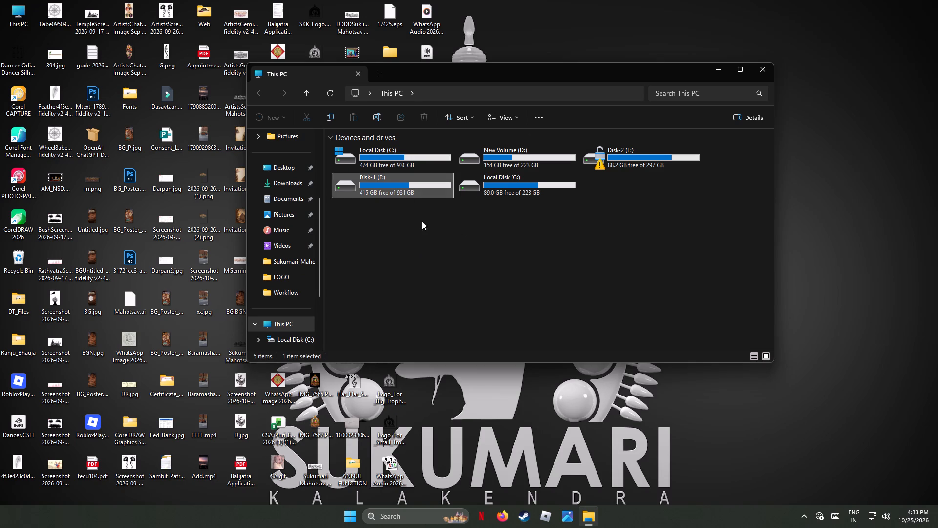
click(408, 187)
click(531, 278)
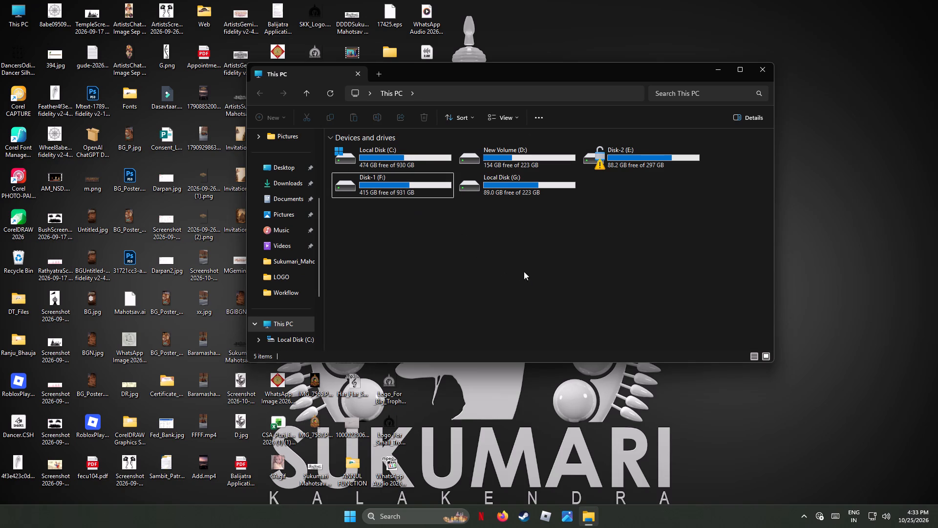
double_click(410, 188)
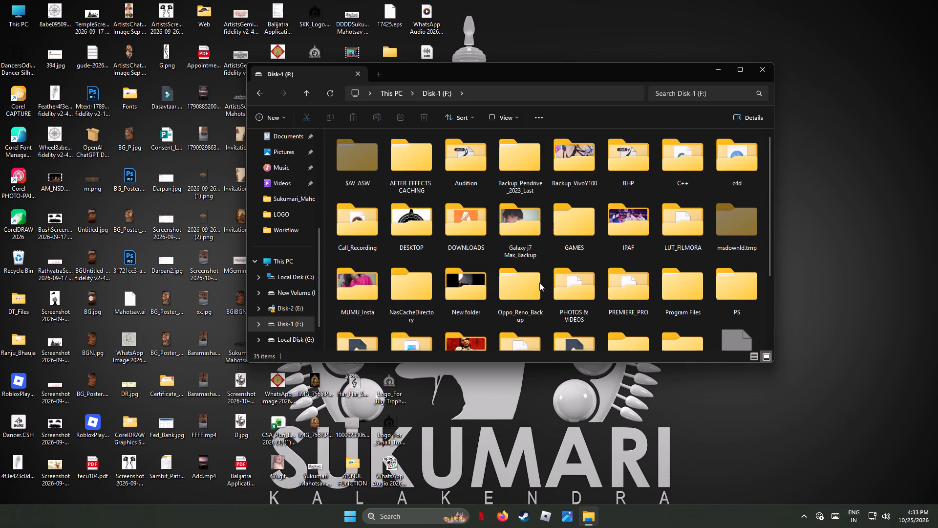
Navigate through the SUKUMARI and Official folders into the Sukumari_Mahotsav folder.
scroll(539, 283, down, 5)
scroll(539, 283, up, 1)
scroll(547, 293, down, 9)
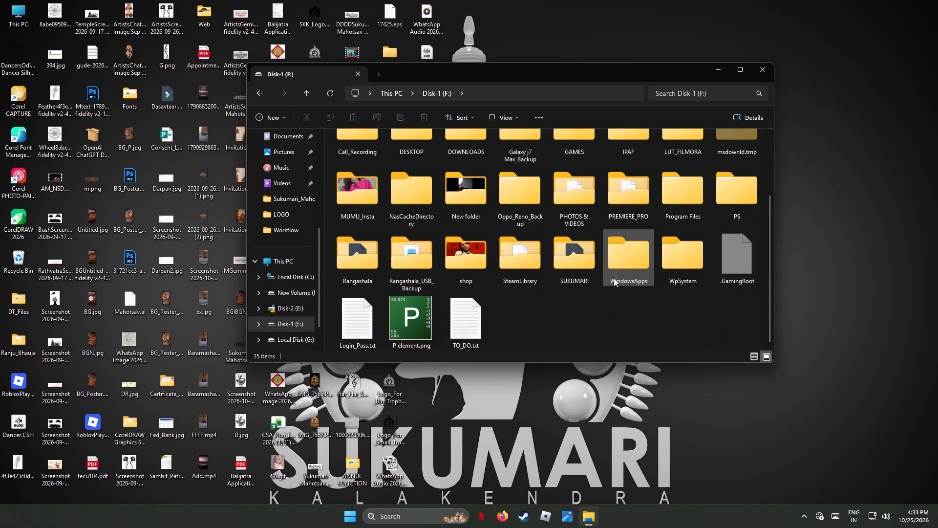
click(568, 254)
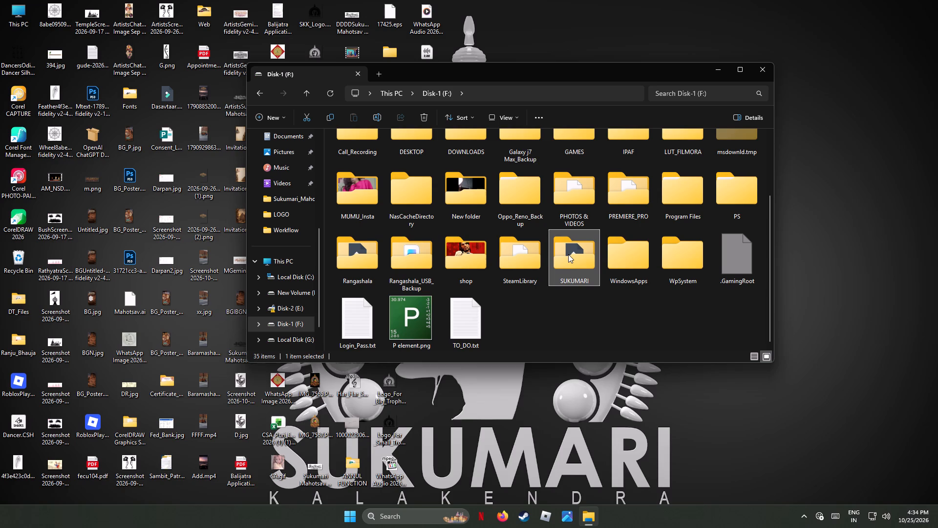
double_click(568, 254)
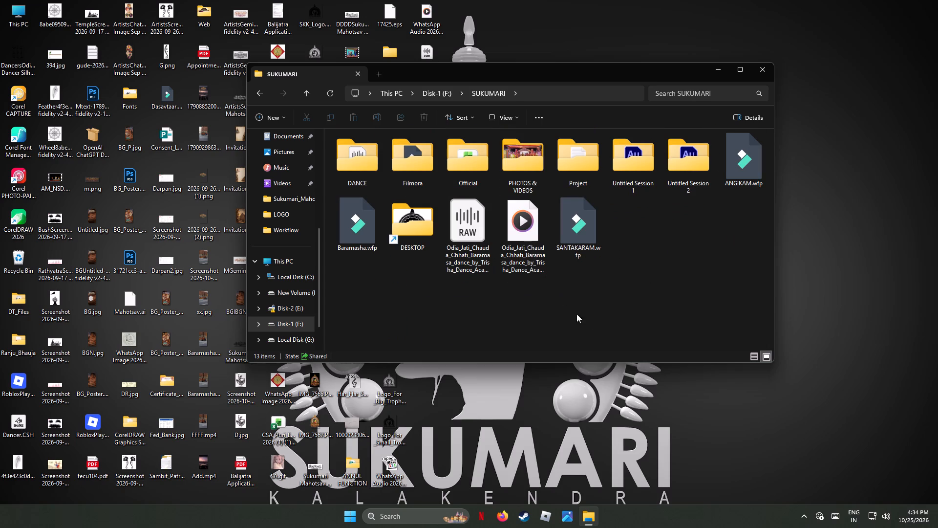
click(457, 141)
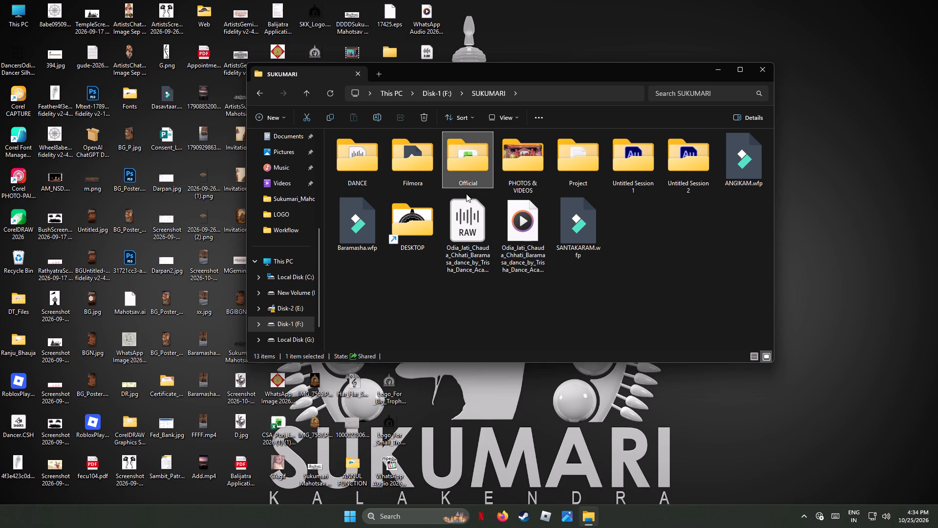
double_click(464, 161)
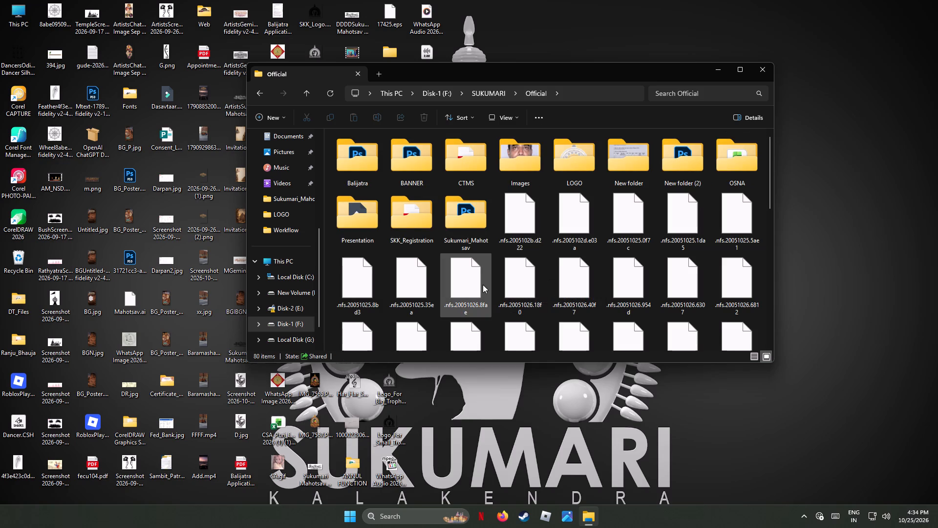
double_click(464, 221)
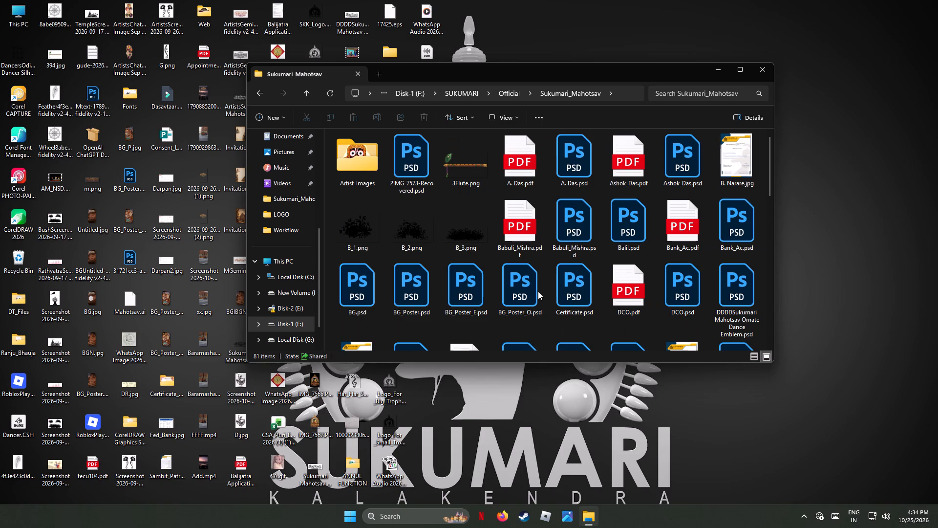
Find Invitation.psd in the Sukumari_Mahotsav folder and open it in Photoshop.
scroll(542, 298, down, 3)
scroll(542, 298, up, 1)
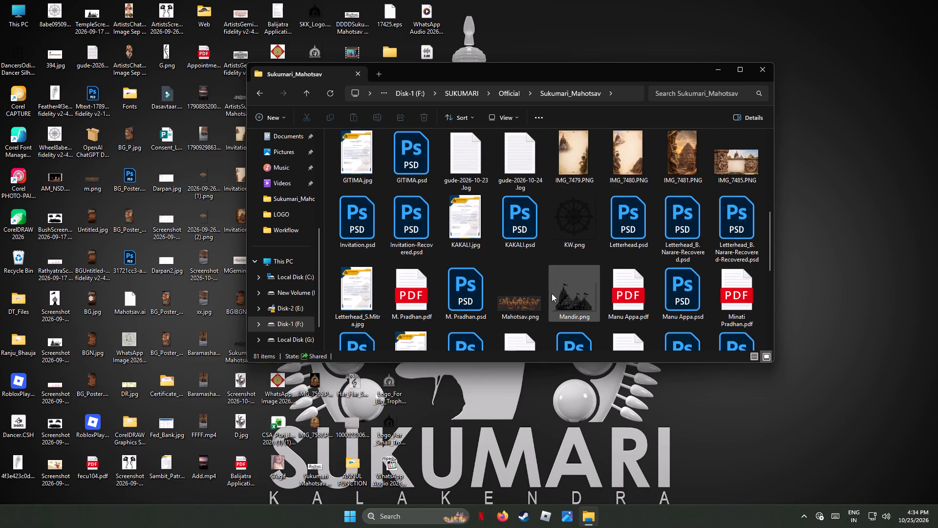
scroll(554, 291, down, 1)
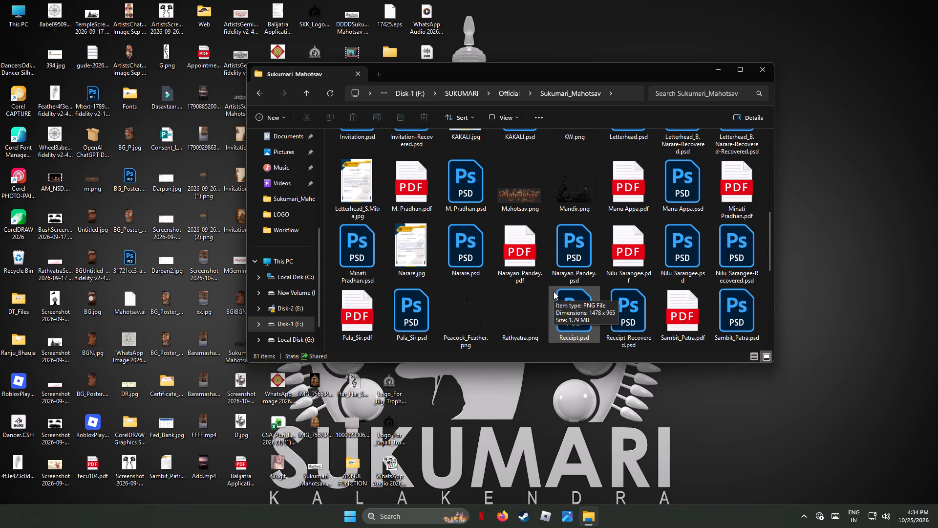
scroll(554, 291, up, 1)
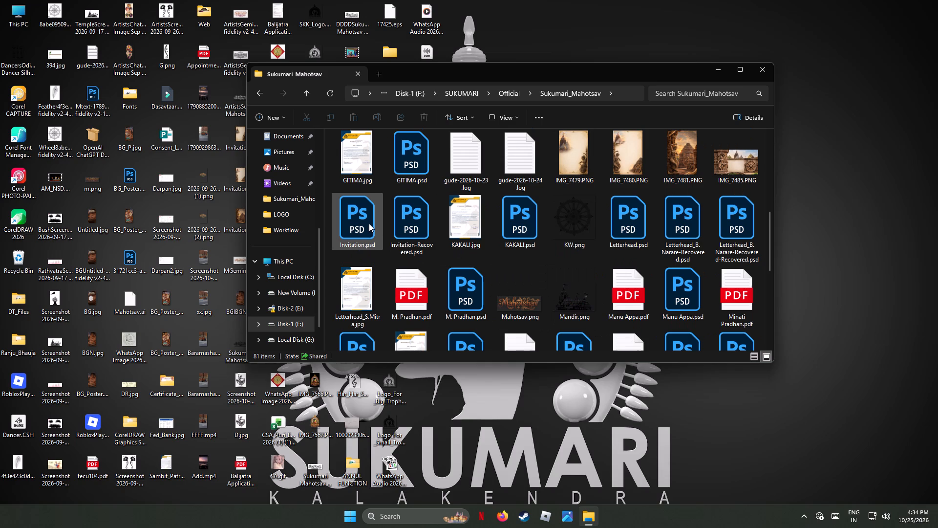
double_click(368, 223)
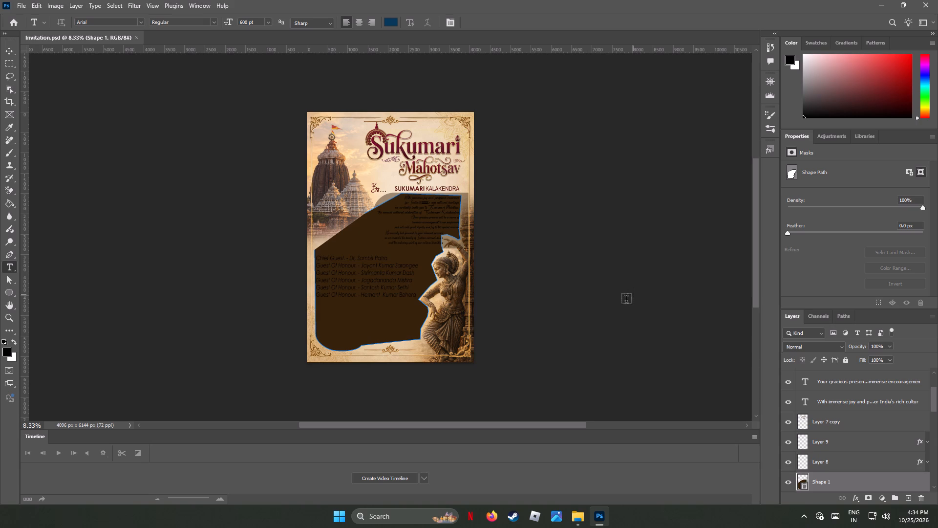
click(496, 514)
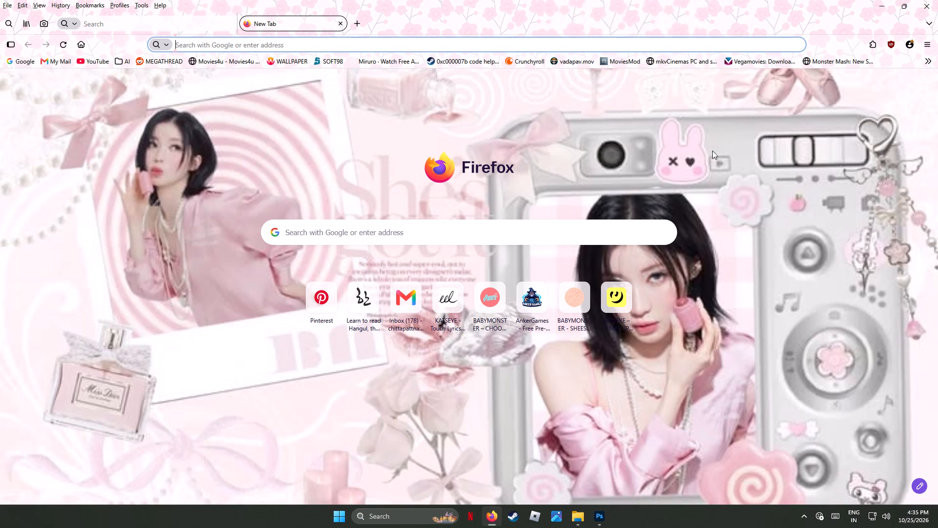
click(926, 59)
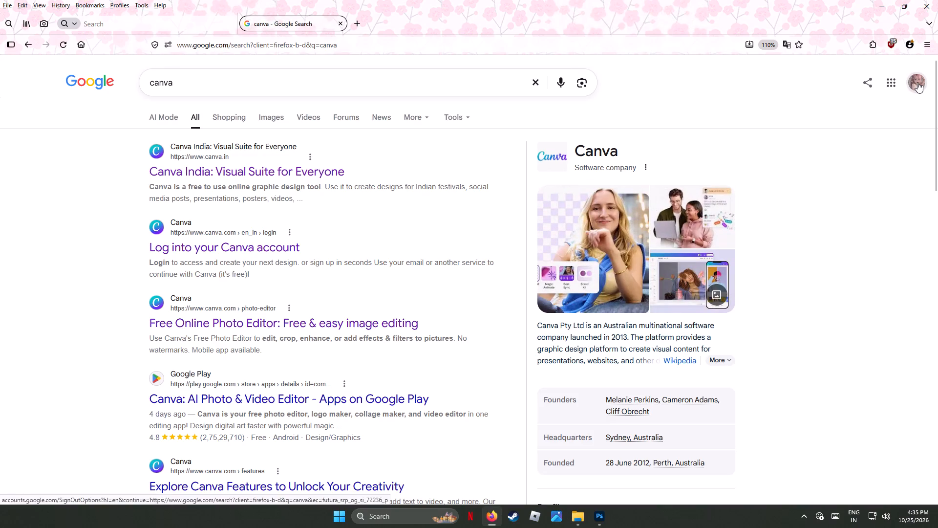
Switch Google to the other signed-in account.
click(917, 82)
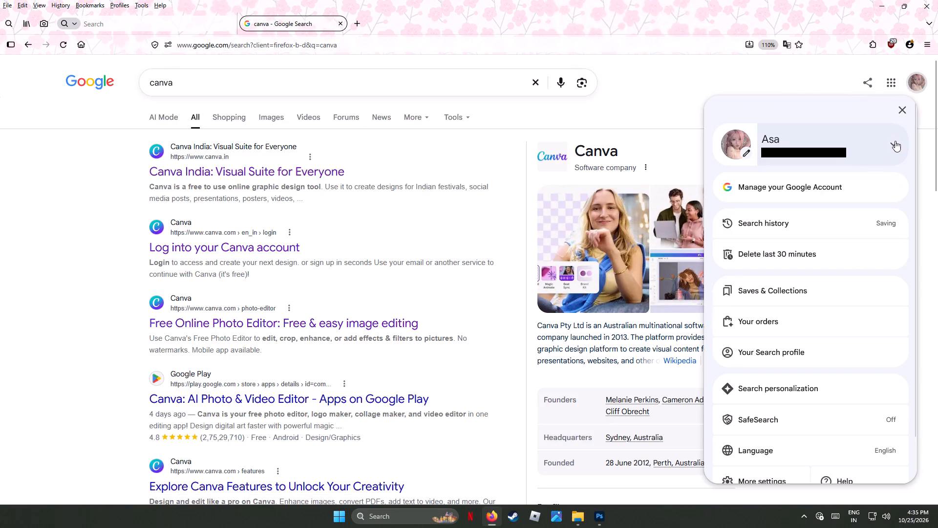
click(889, 144)
click(794, 210)
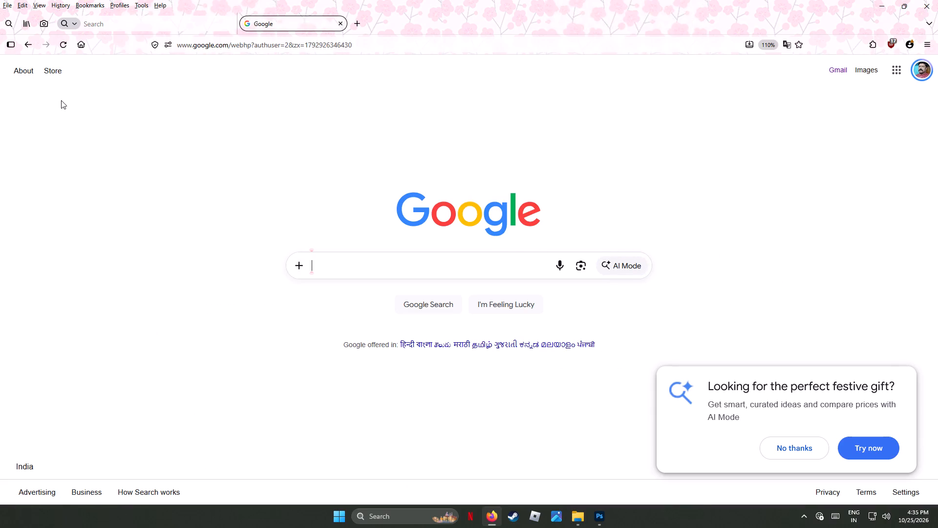
Search Google for canva and open the Canva account login result.
click(371, 263)
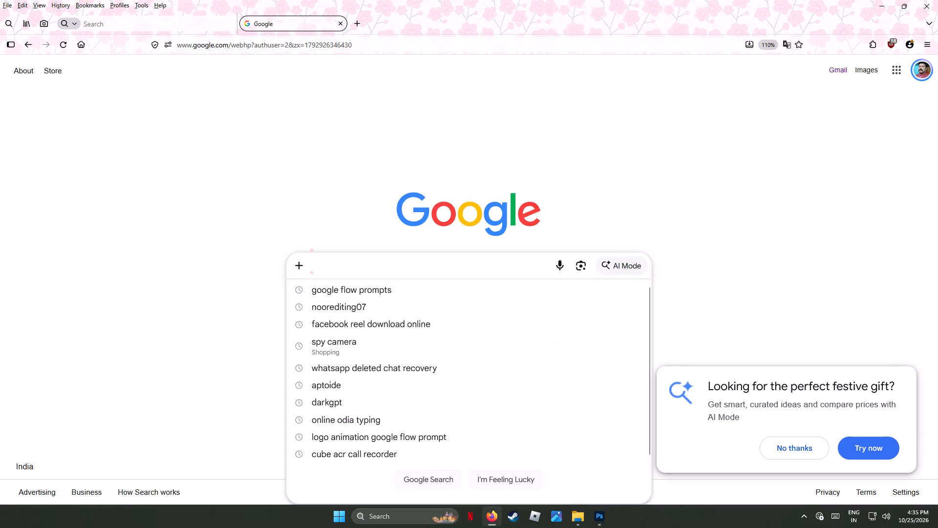
text(can)
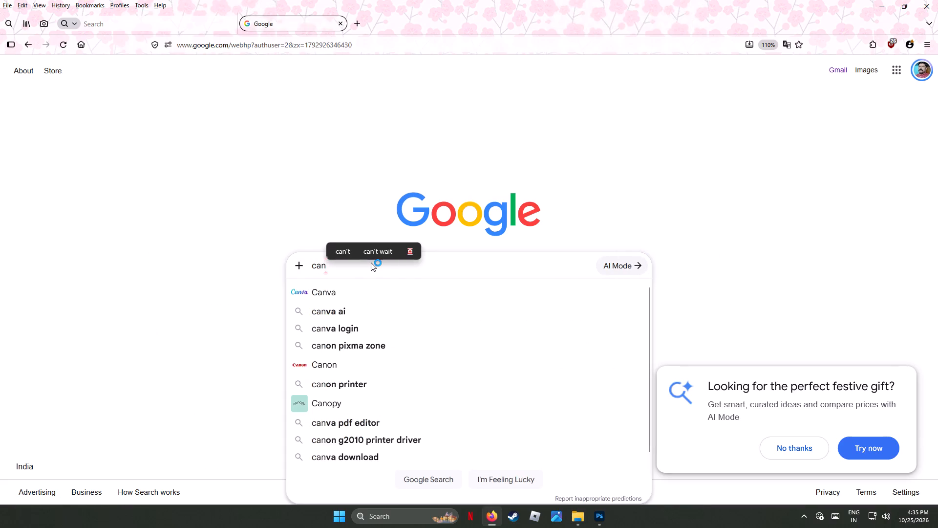
click(315, 291)
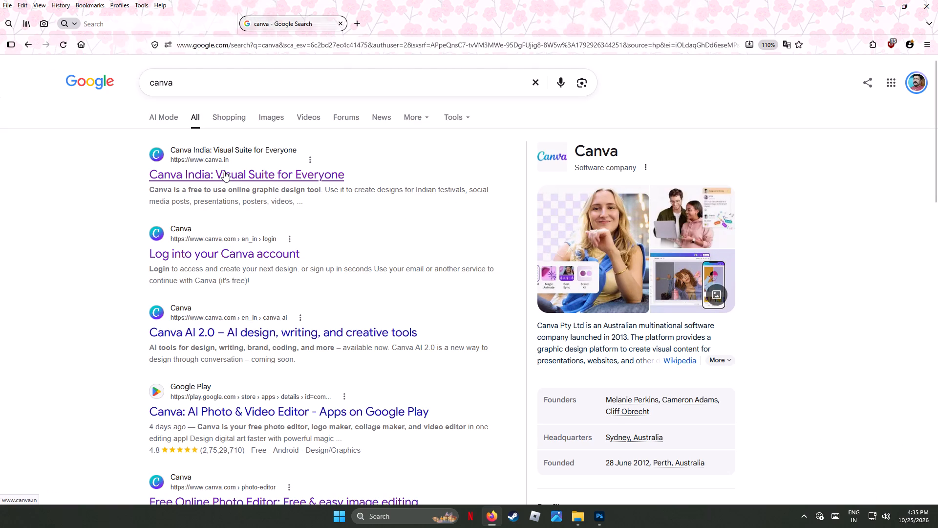
click(244, 256)
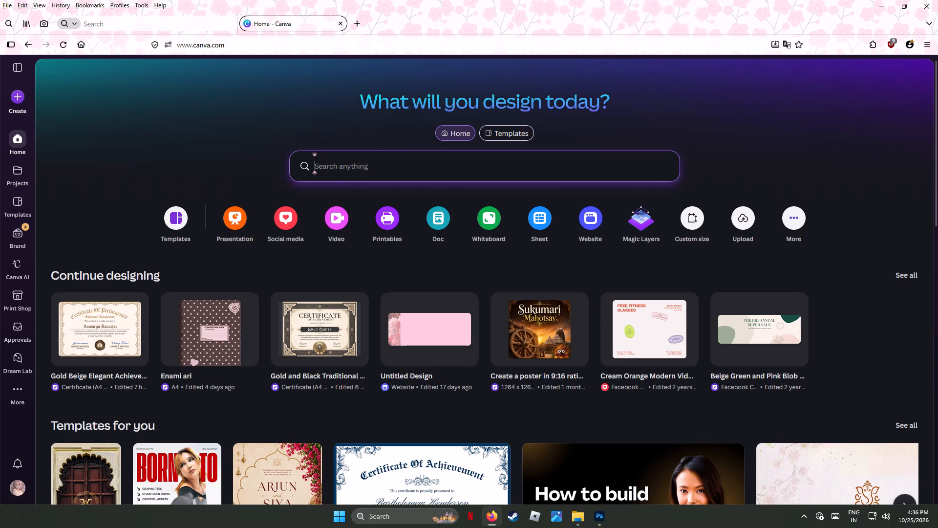
Search Canva for invitation.
text(in)
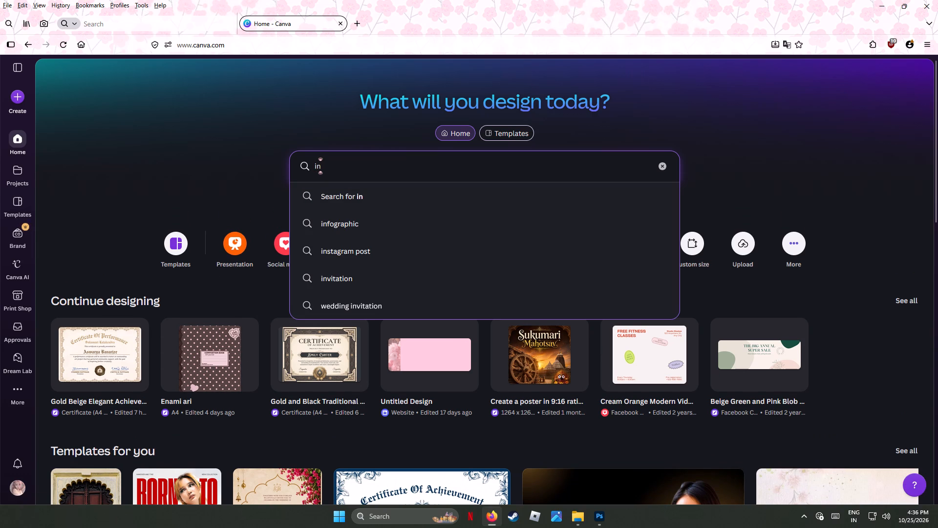
text(vitat)
text(ion)
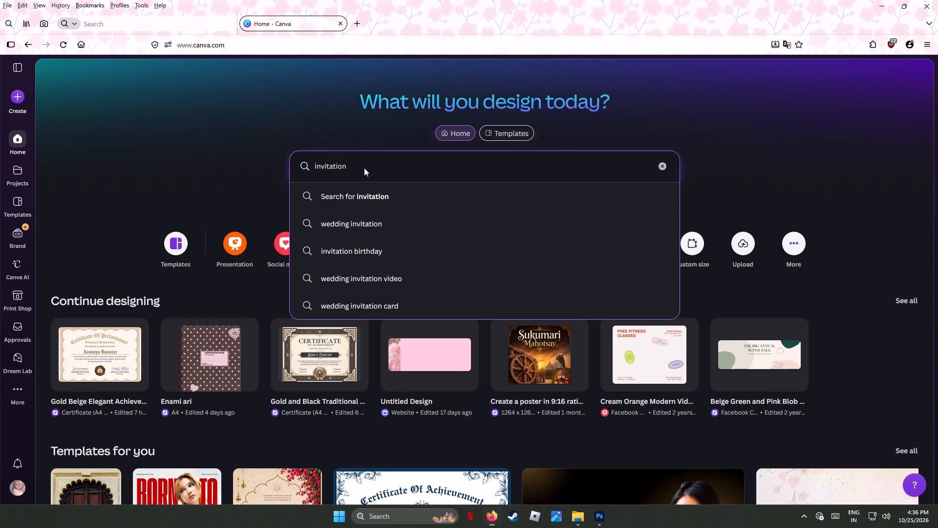
key(Return)
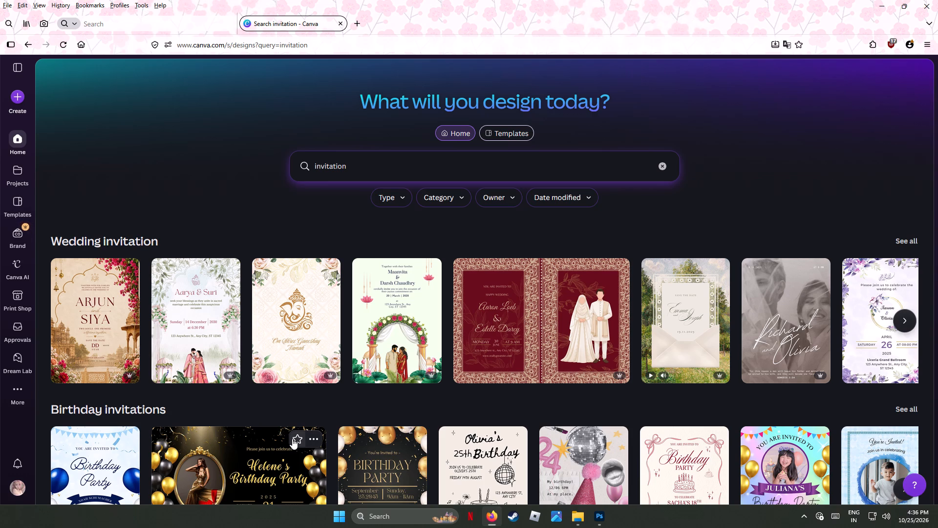
Look through the wedding, birthday and Canva Templates invitation designs, loading more of the Canva Templates.
scroll(357, 366, down, 2)
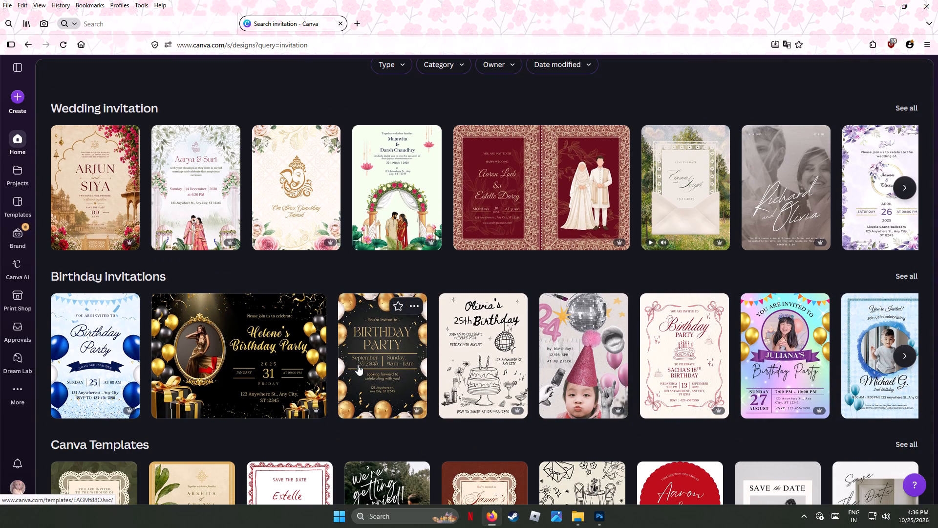
scroll(359, 363, down, 3)
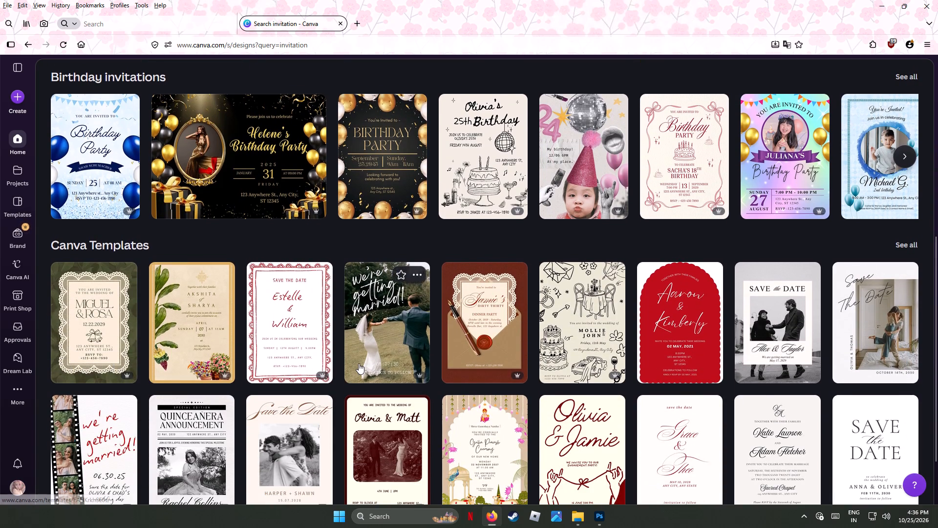
scroll(359, 363, down, 4)
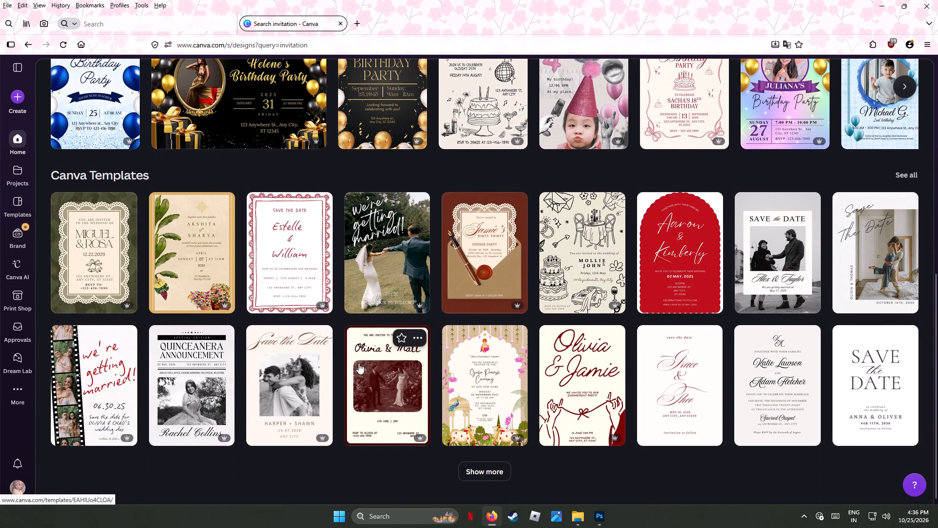
scroll(359, 363, down, 2)
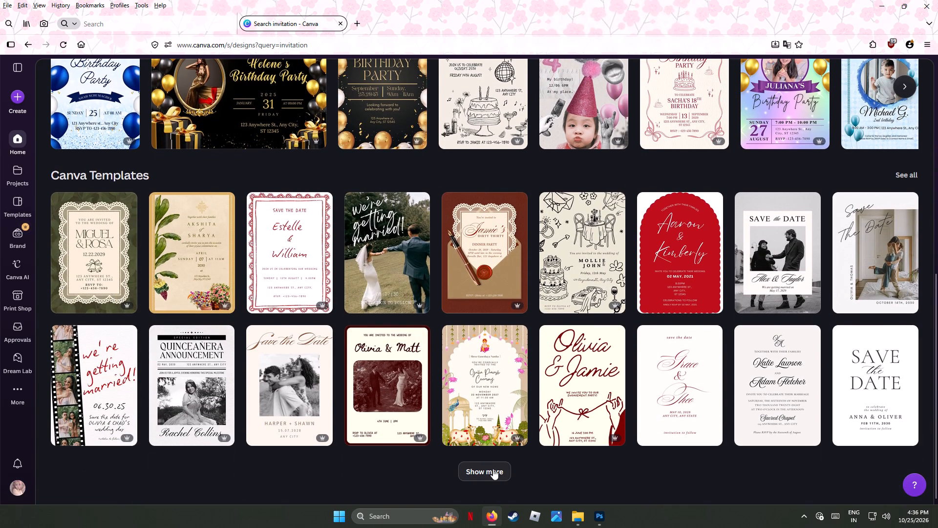
click(493, 469)
scroll(531, 394, down, 1)
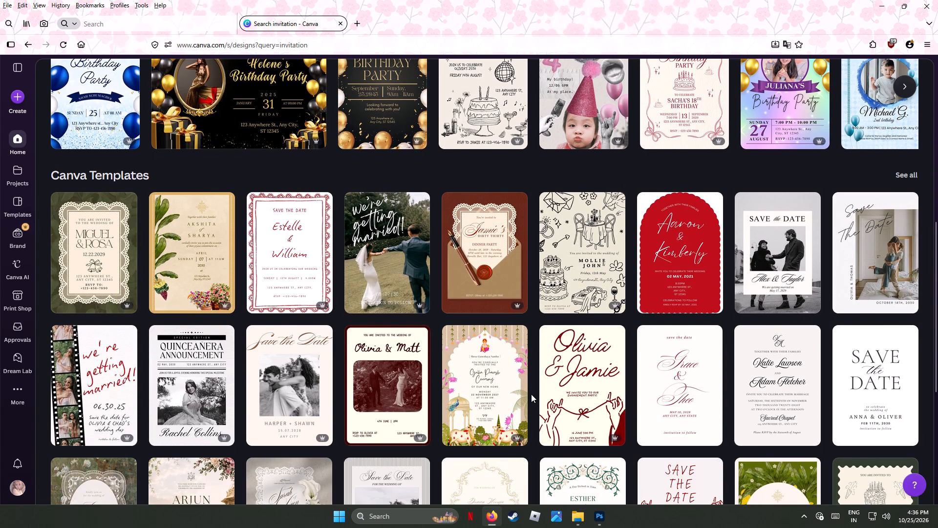
scroll(531, 394, down, 3)
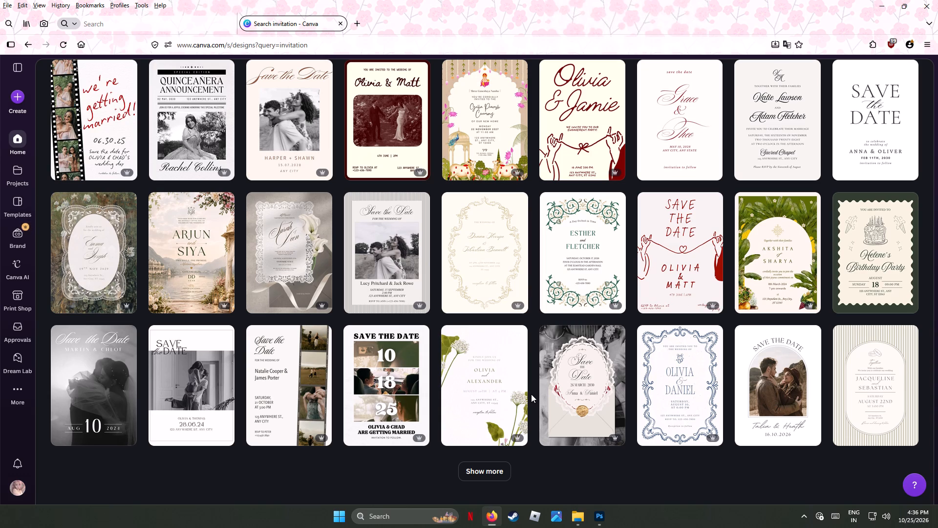
scroll(531, 394, down, 3)
scroll(531, 394, up, 3)
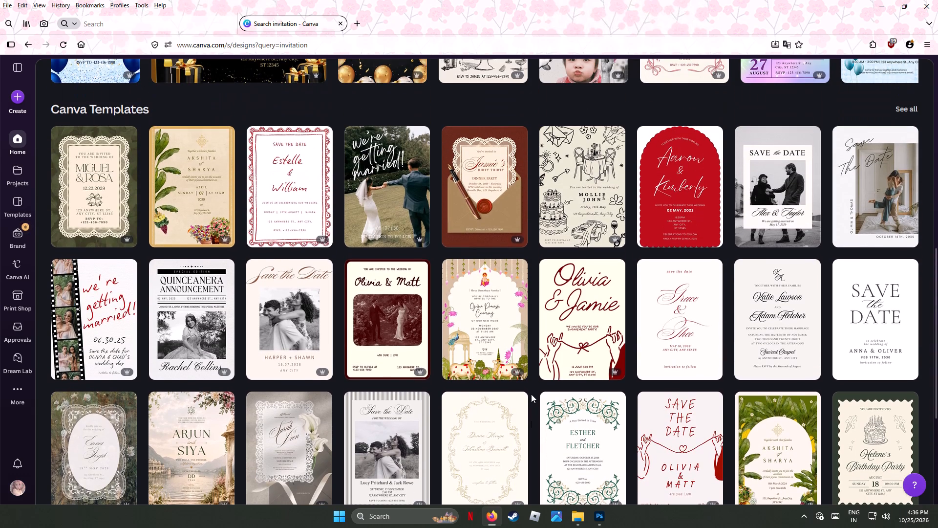
scroll(531, 394, up, 4)
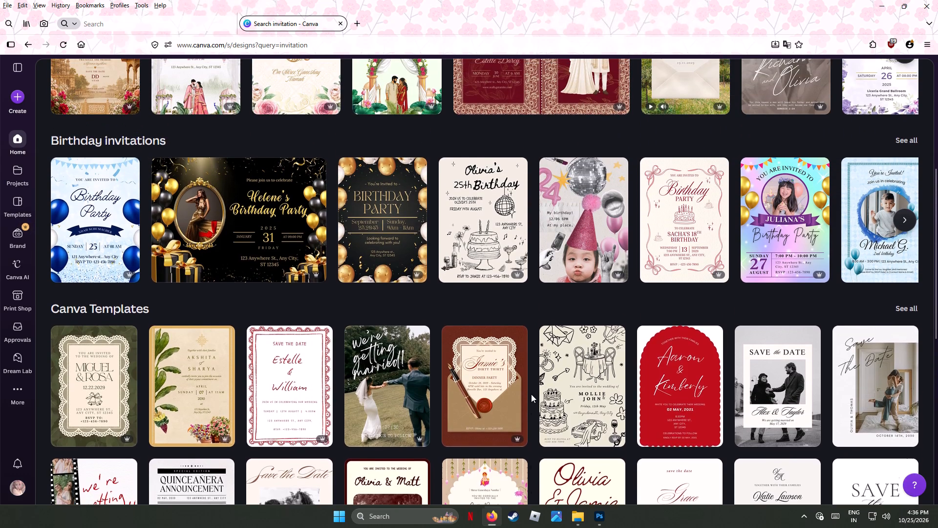
scroll(531, 394, down, 2)
scroll(531, 394, up, 3)
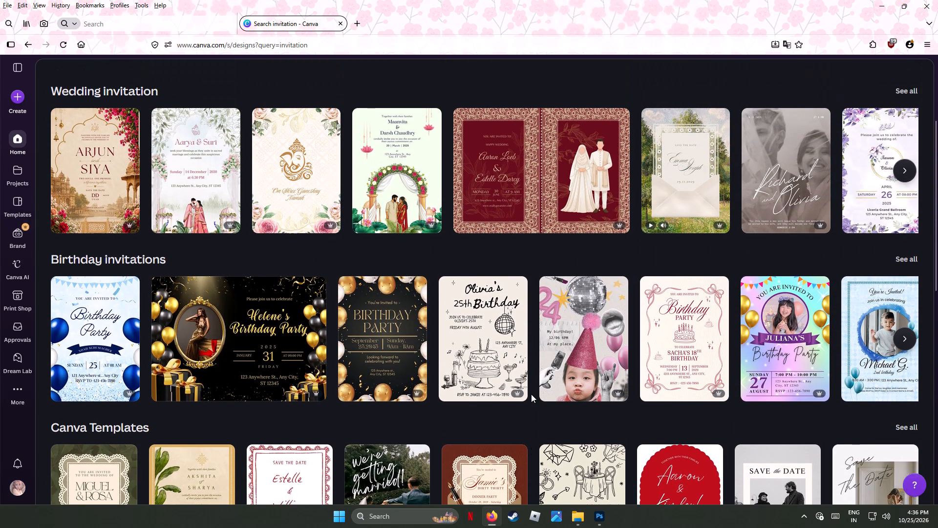
scroll(531, 394, up, 9)
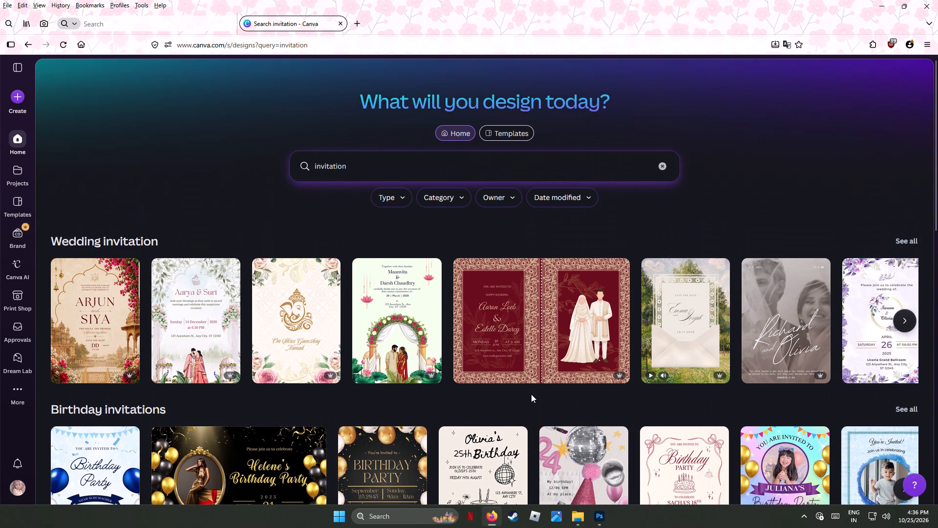
Replace the Canva search term with golden beige invitation and run the search.
click(312, 165)
click(312, 165)
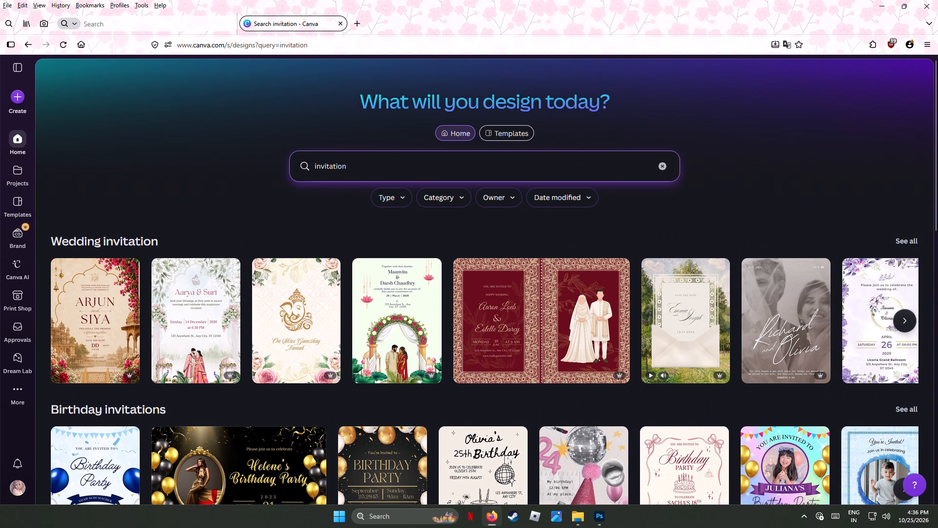
click(312, 165)
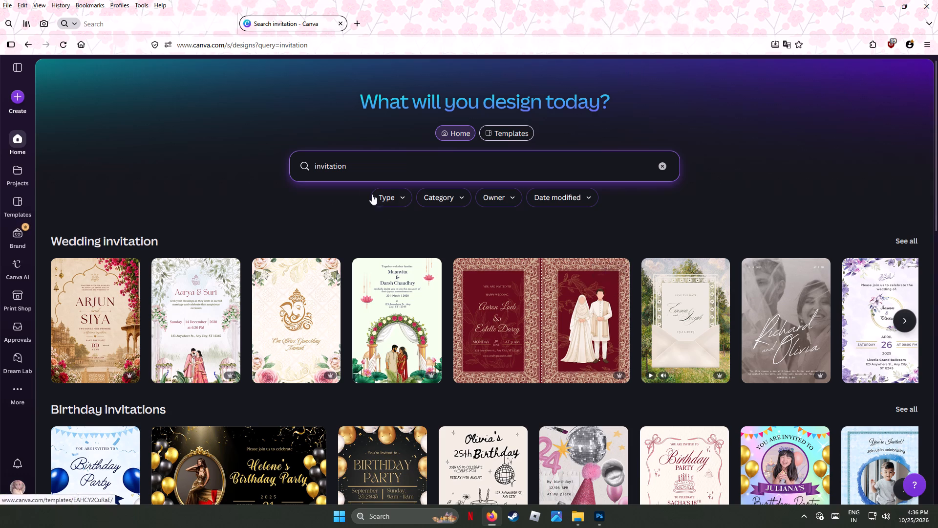
click(349, 159)
drag(357, 169, 280, 170)
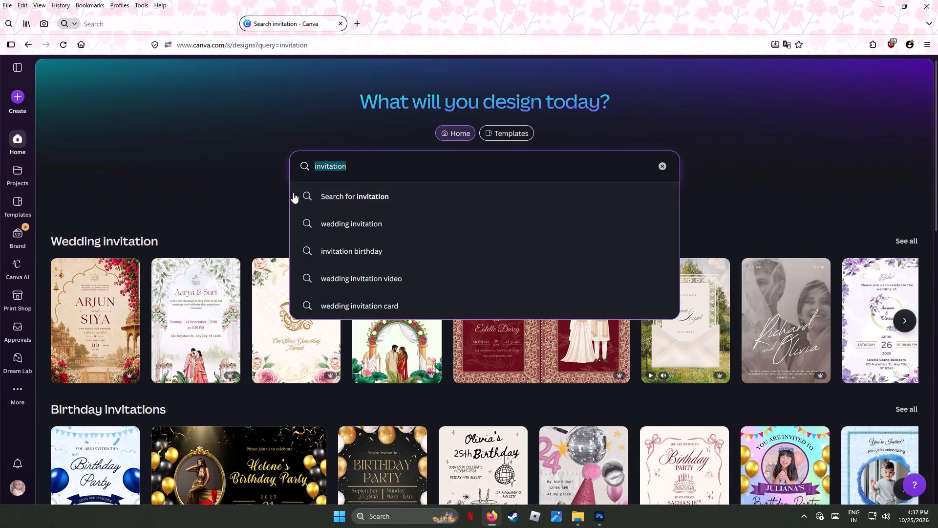
text(golden beige)
key(space)
text(in)
text(vitation)
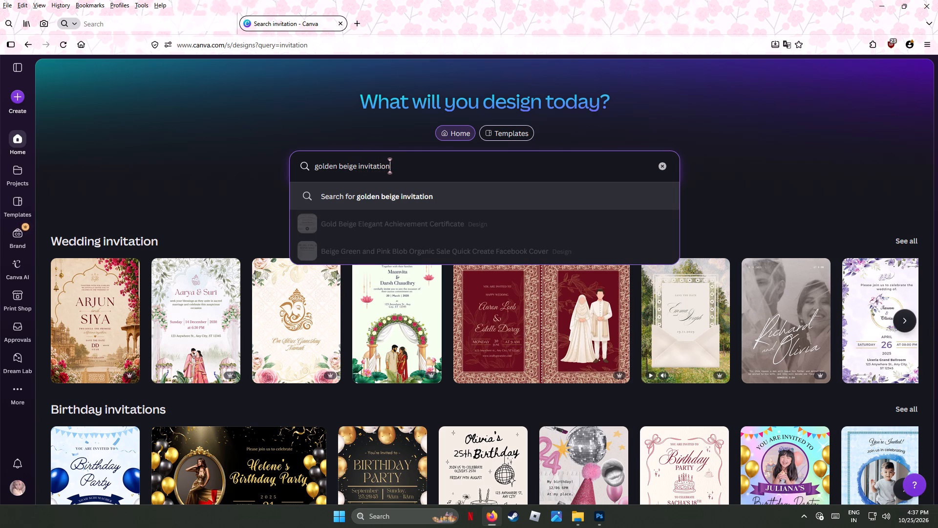
key(Return)
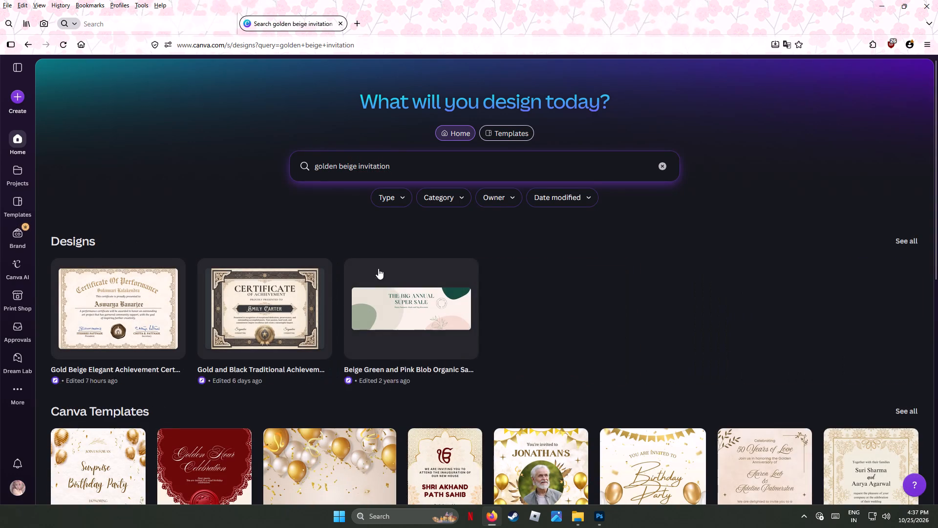
Look through the designs, Canva Templates and images found for golden beige invitation.
scroll(629, 258, down, 3)
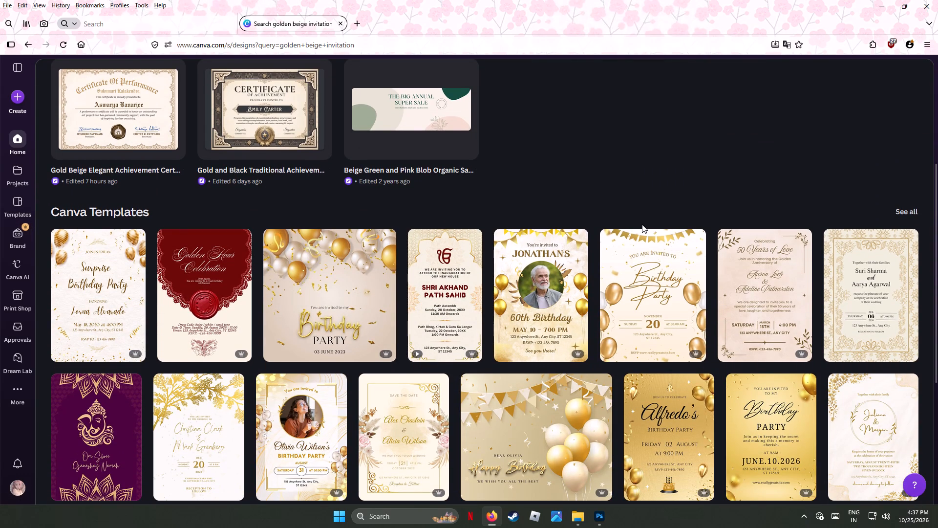
scroll(642, 224, down, 2)
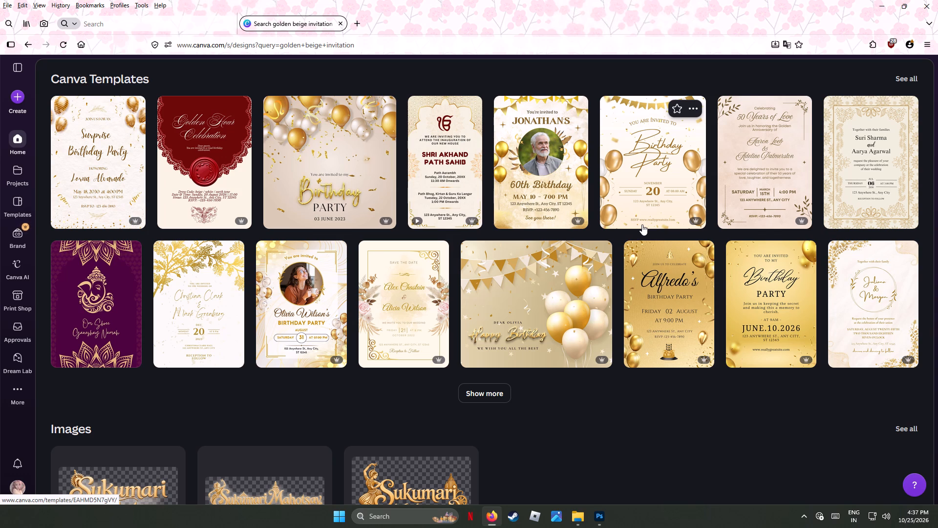
scroll(642, 224, down, 4)
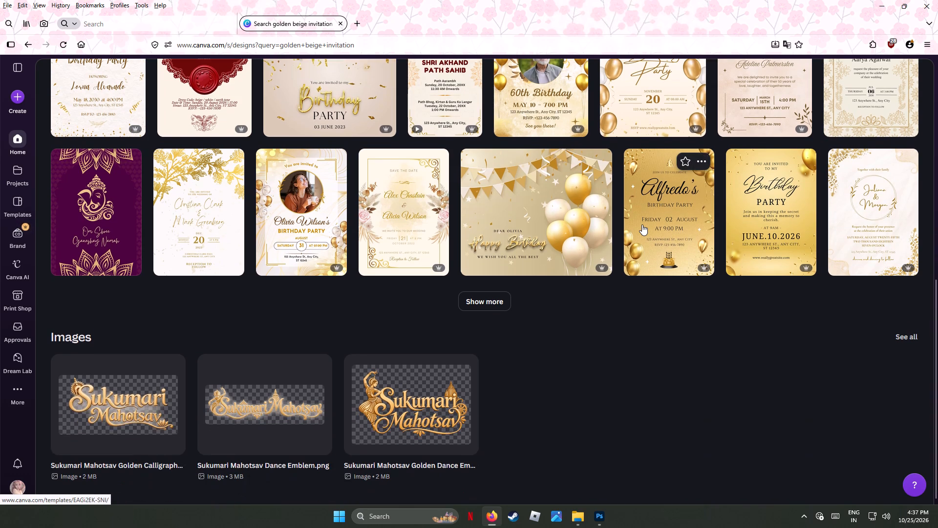
scroll(642, 224, up, 6)
scroll(642, 224, down, 1)
scroll(642, 224, up, 3)
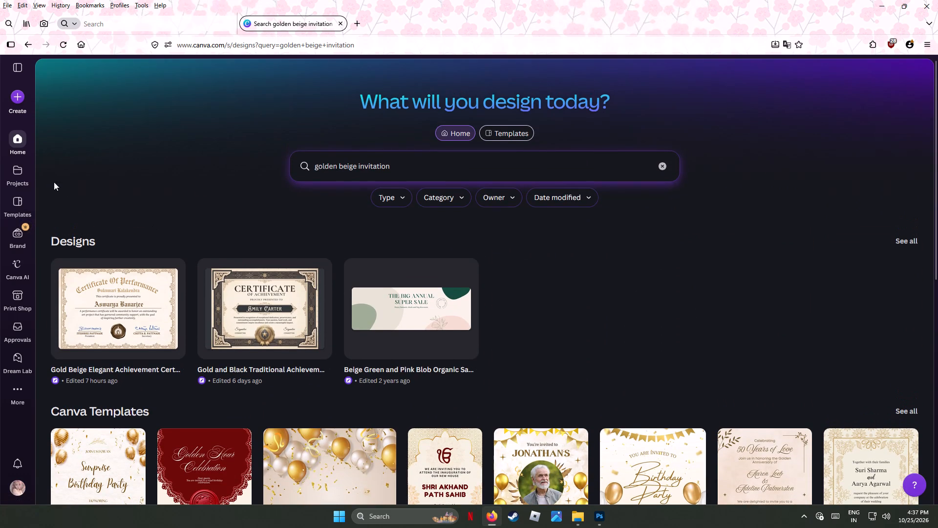
Go back to the Canva home page and search for shapes.
click(28, 44)
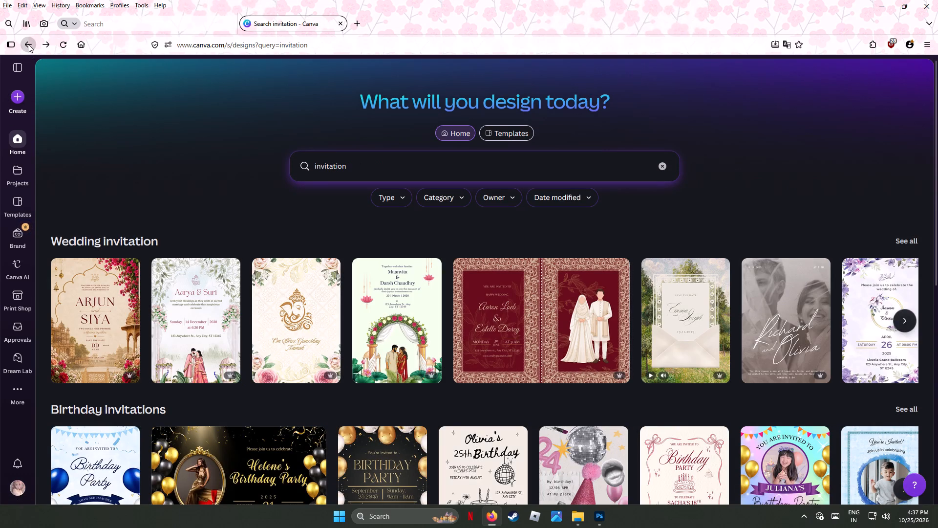
click(28, 44)
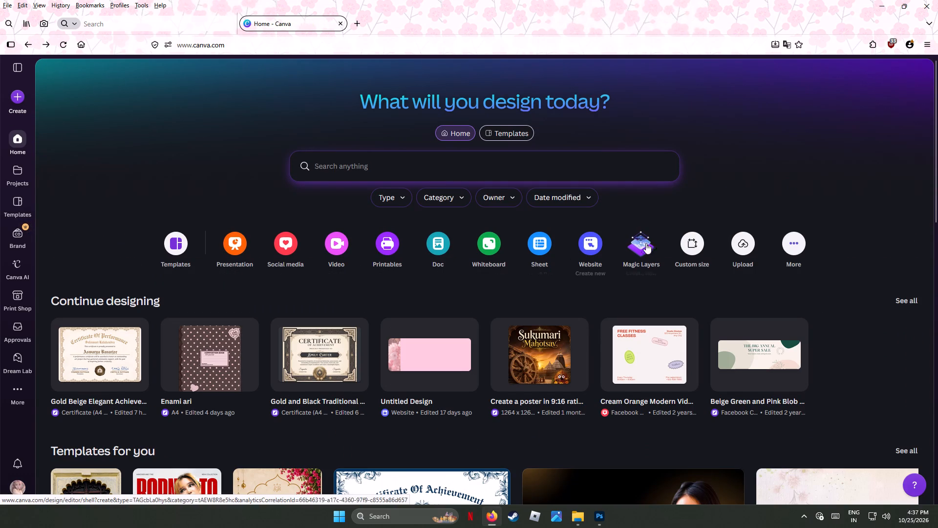
click(328, 172)
text(shapes)
key(Return)
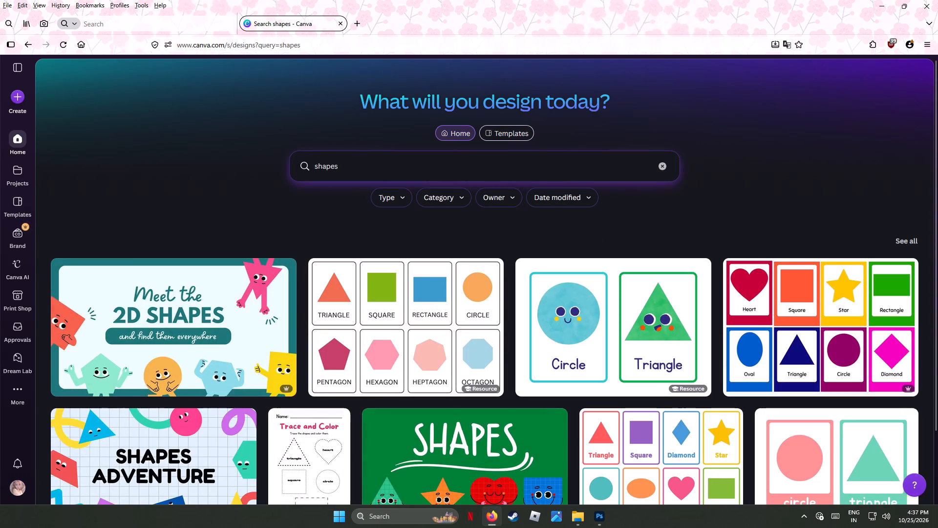
Look through the templates found for shapes, loading more results several times.
scroll(547, 422, down, 2)
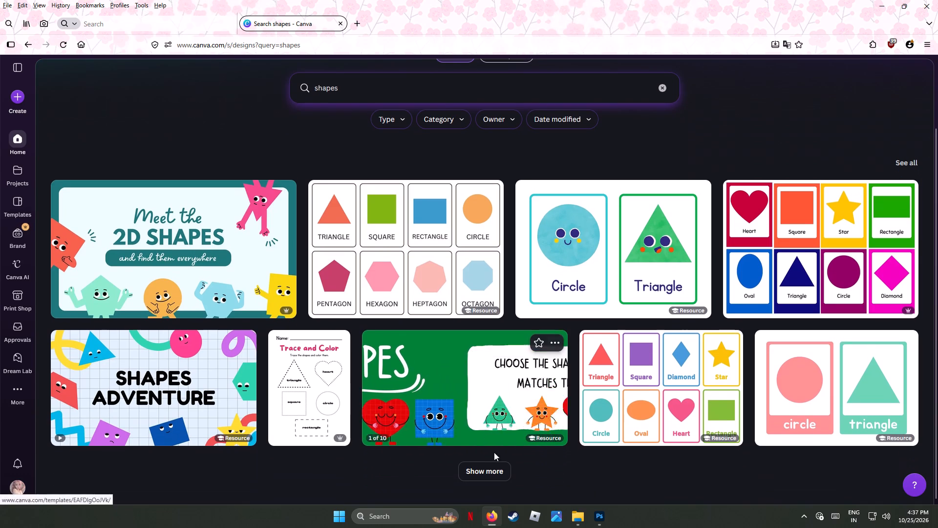
scroll(420, 463, down, 3)
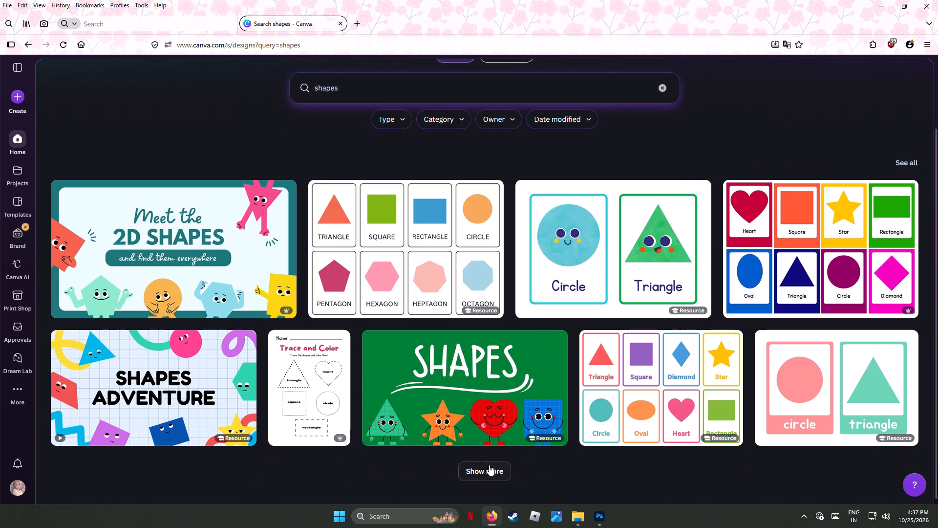
click(492, 471)
scroll(540, 342, down, 4)
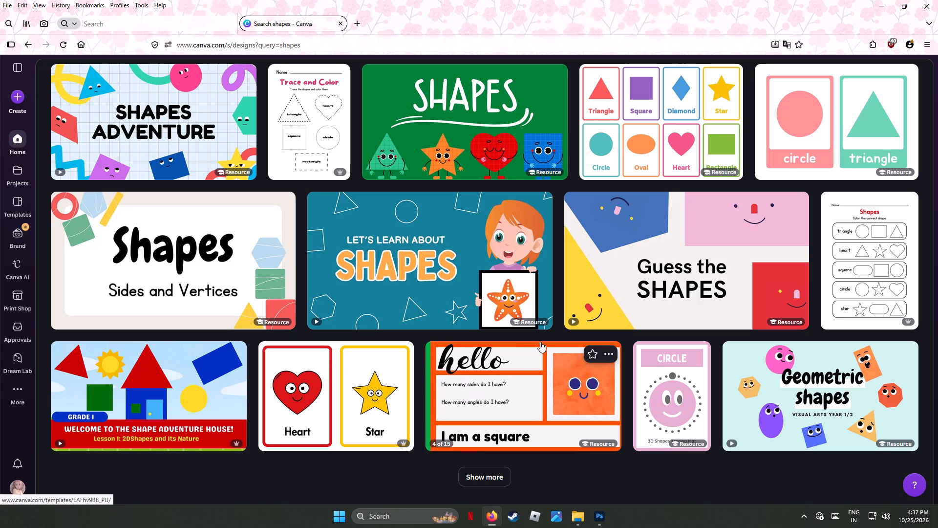
scroll(540, 342, down, 2)
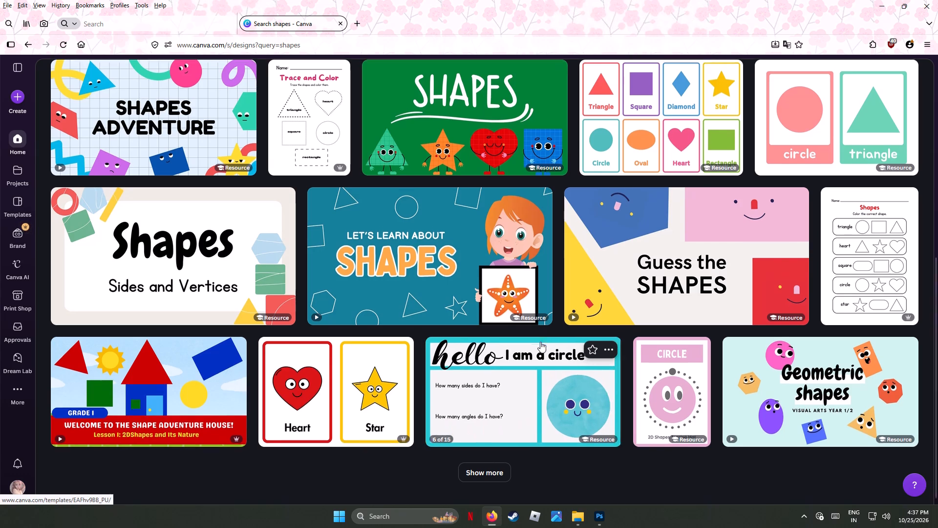
scroll(540, 342, down, 2)
scroll(463, 372, down, 4)
scroll(477, 321, up, 4)
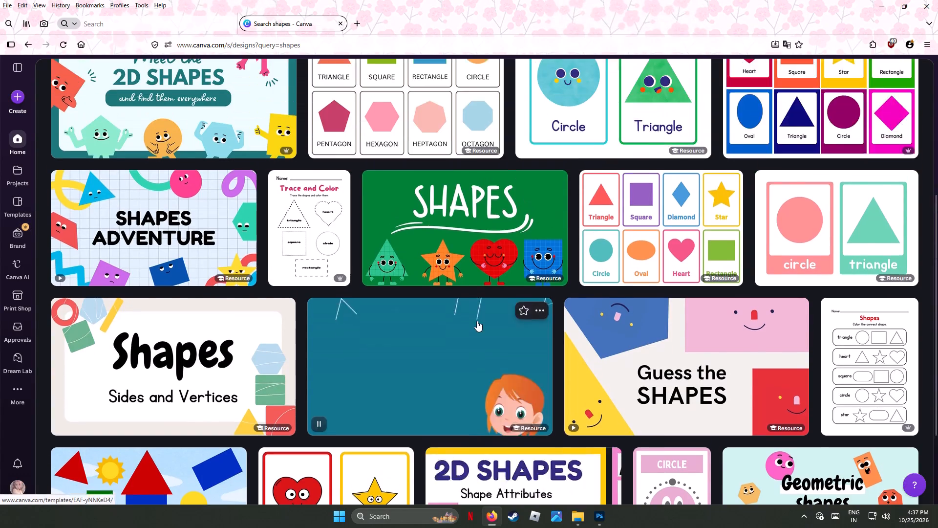
scroll(477, 321, down, 5)
click(494, 472)
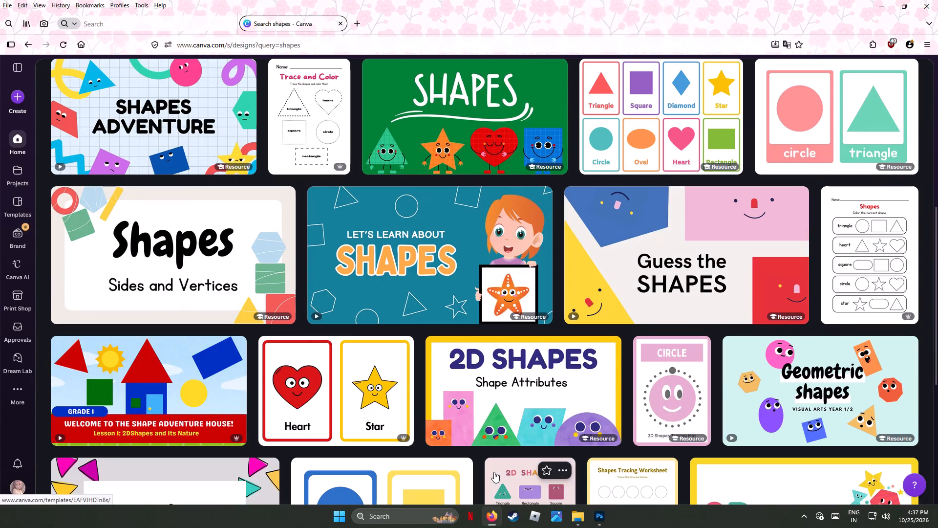
scroll(514, 359, down, 3)
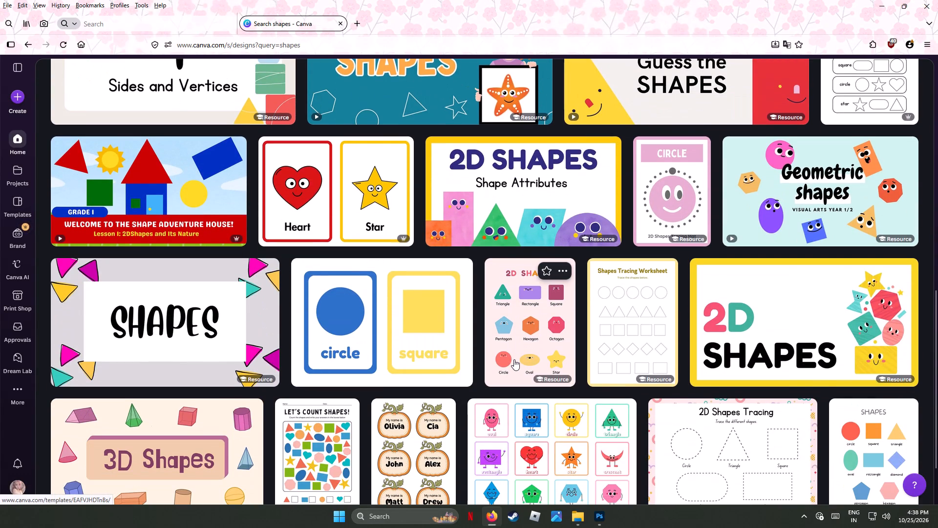
scroll(514, 359, down, 2)
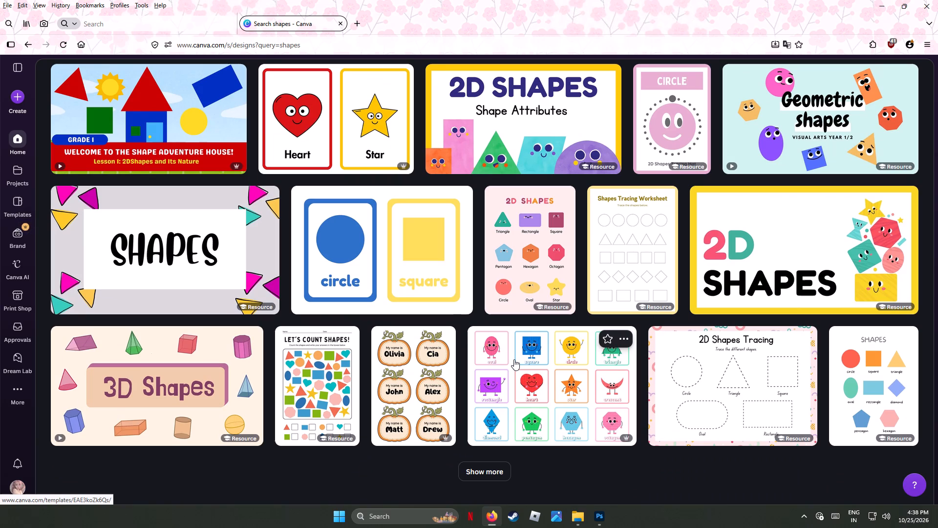
scroll(514, 359, down, 4)
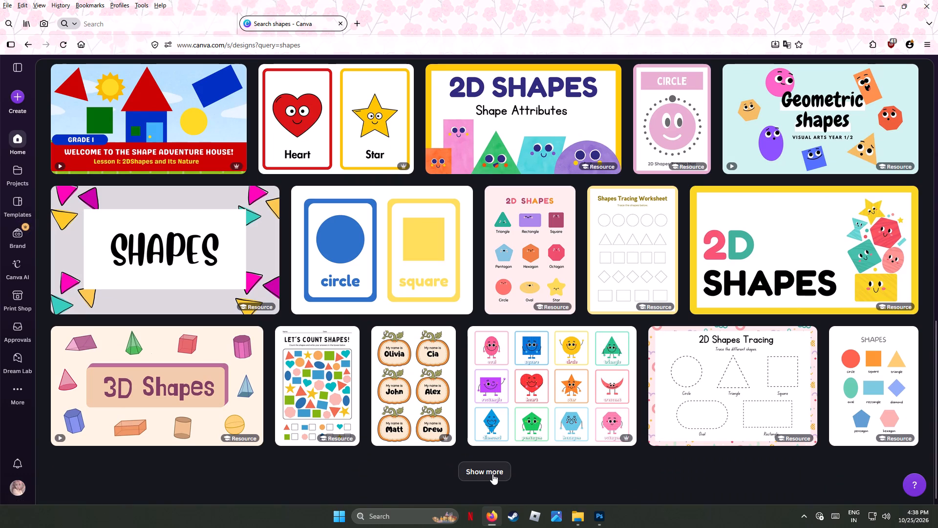
click(497, 469)
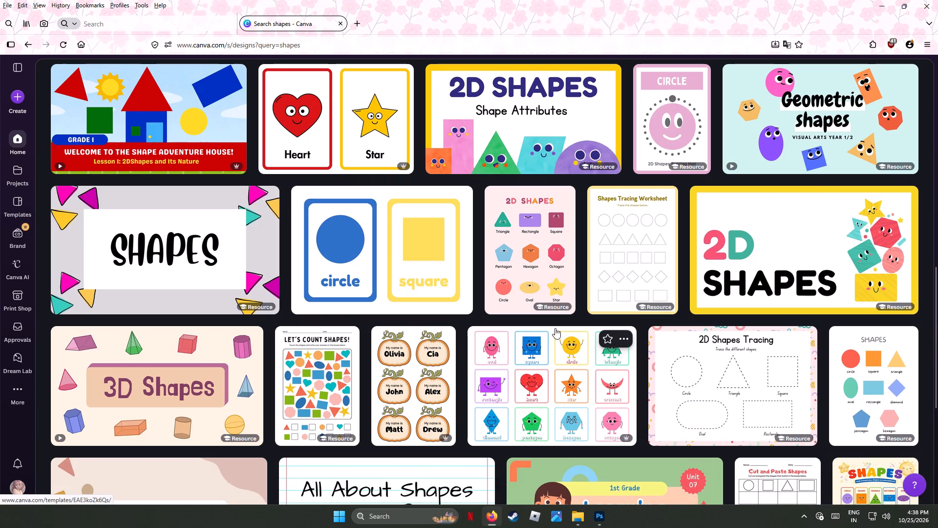
scroll(555, 328, down, 6)
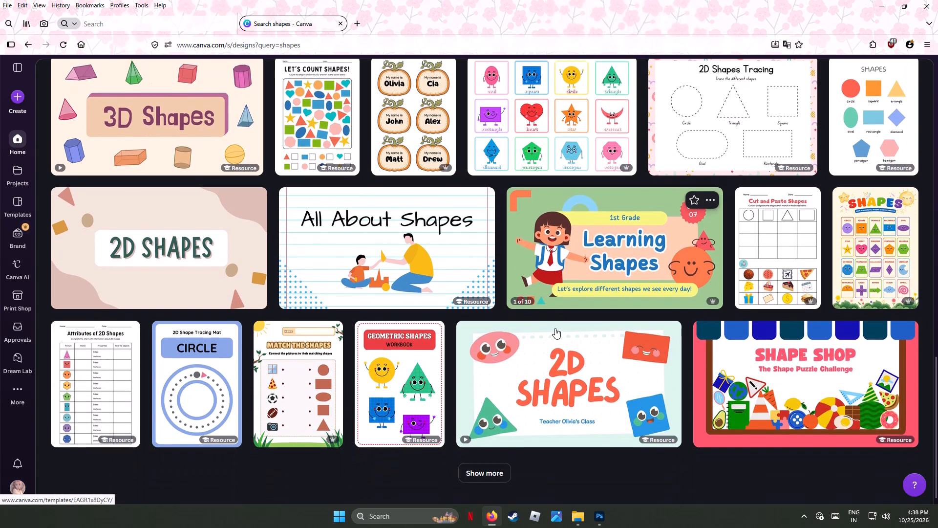
scroll(555, 328, down, 4)
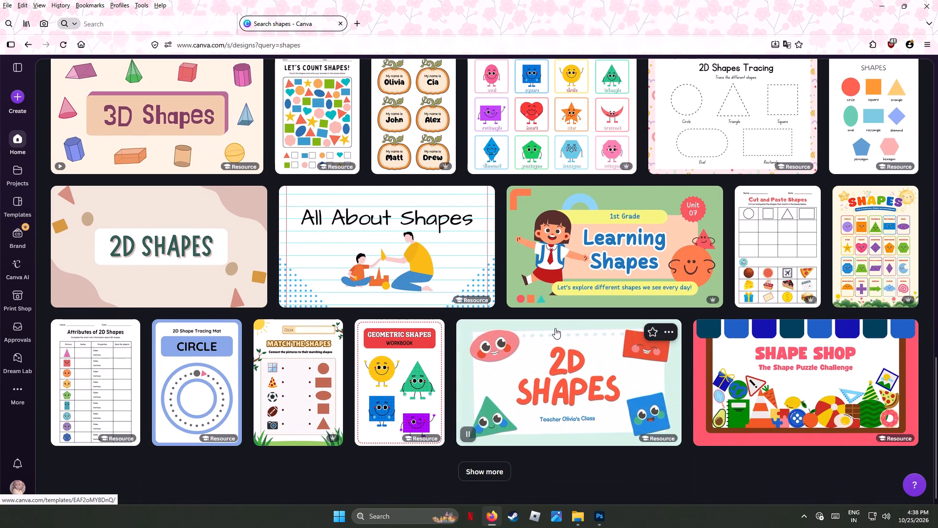
scroll(555, 328, up, 2)
scroll(555, 328, down, 5)
scroll(555, 328, up, 1)
scroll(555, 328, down, 5)
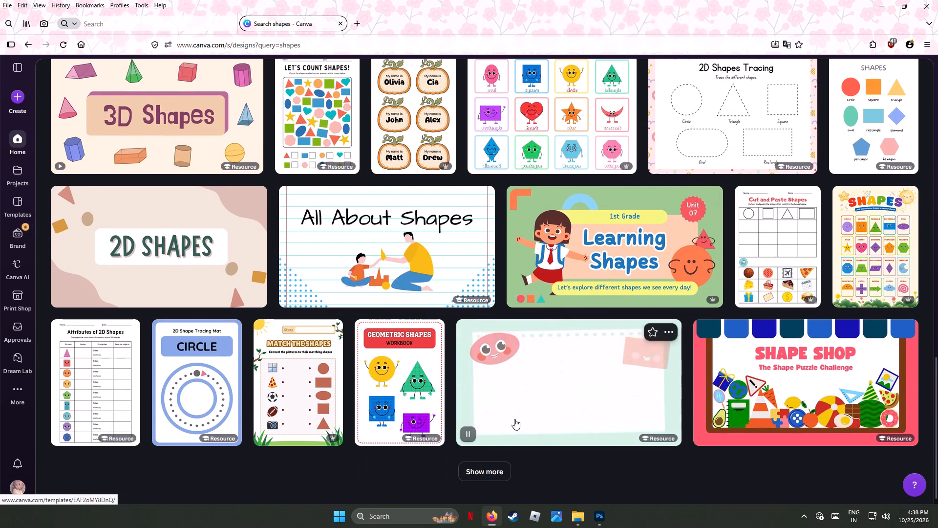
click(483, 467)
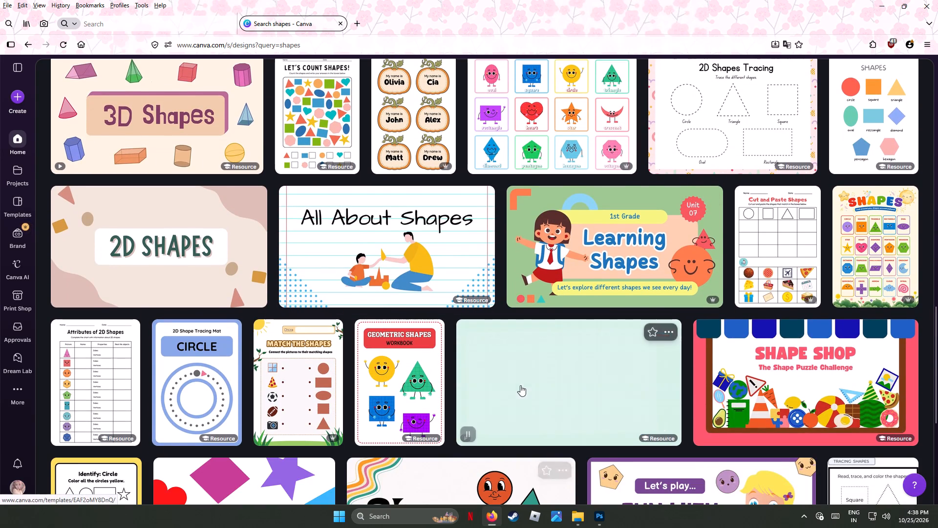
scroll(521, 384, down, 6)
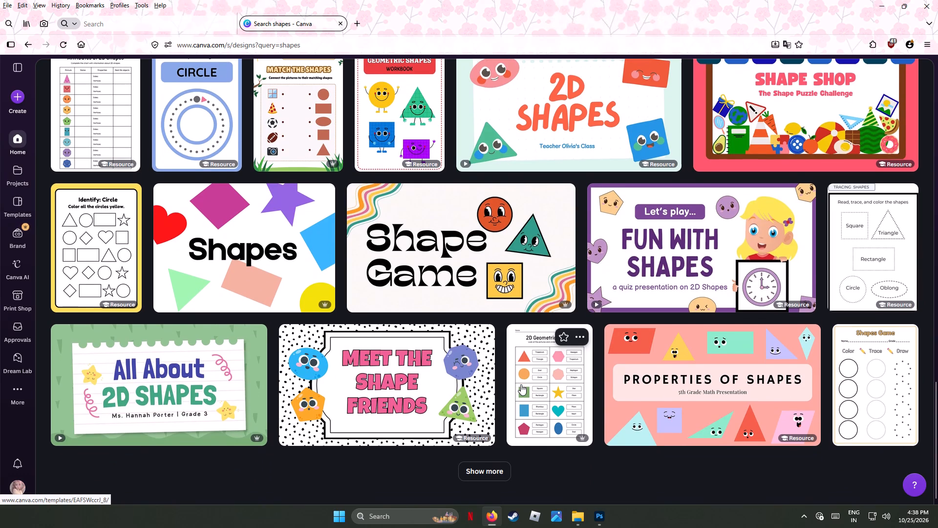
scroll(521, 384, down, 1)
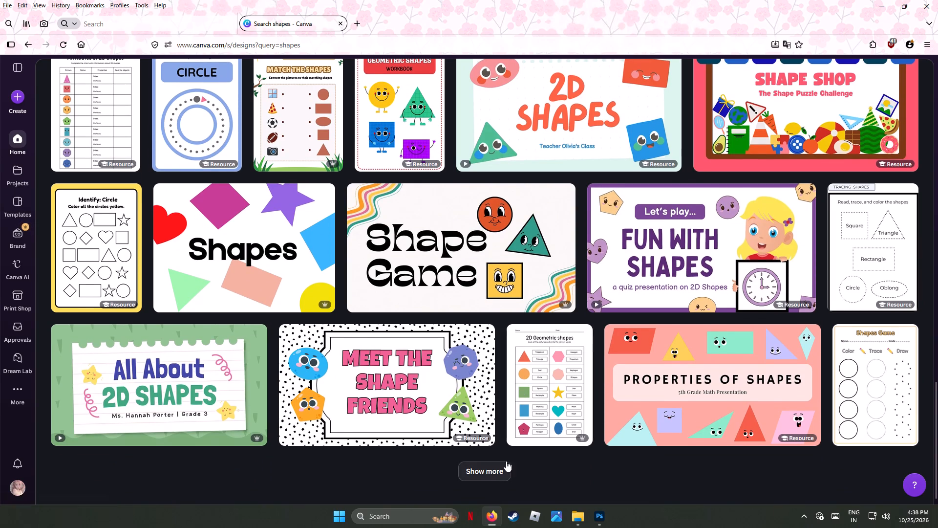
Replace the Canva search term with text blocks, run the search and look through the designs and Canva Templates.
scroll(527, 397, up, 9)
scroll(526, 392, down, 1)
scroll(526, 392, up, 20)
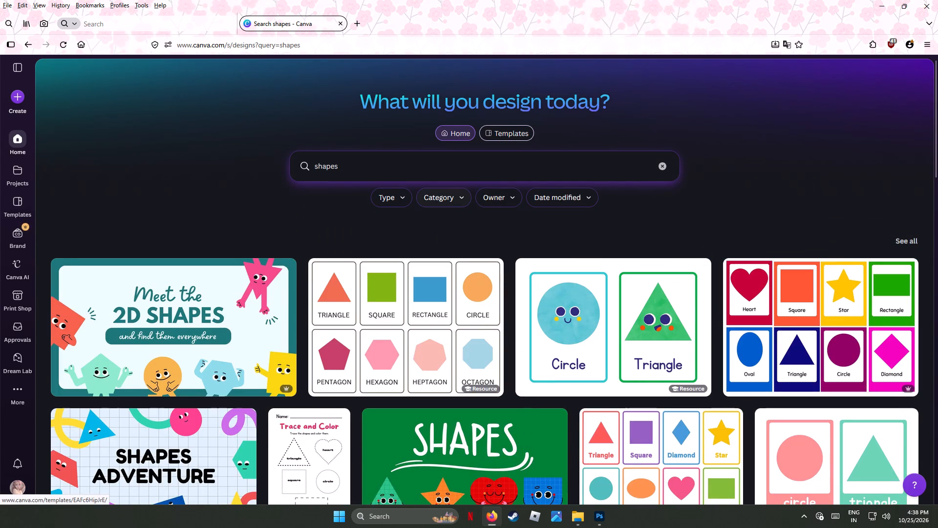
drag(344, 169, 288, 167)
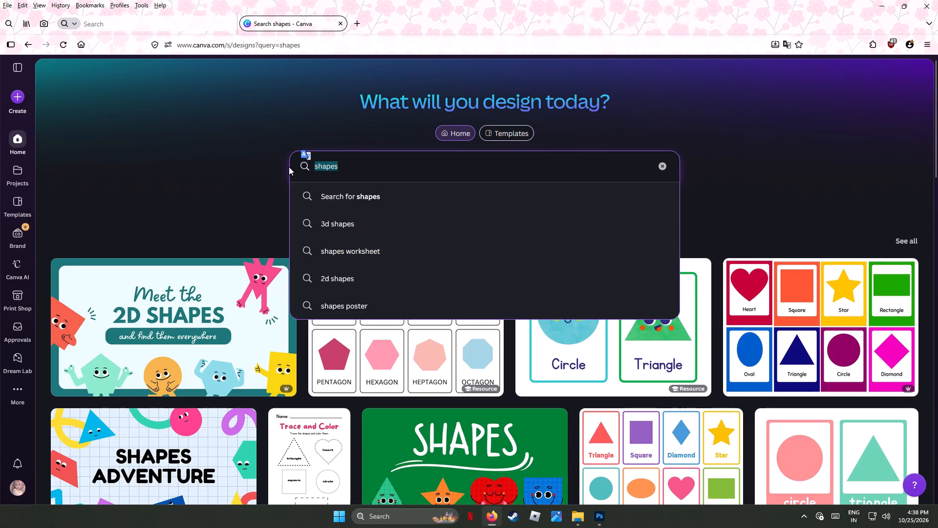
text(text blo)
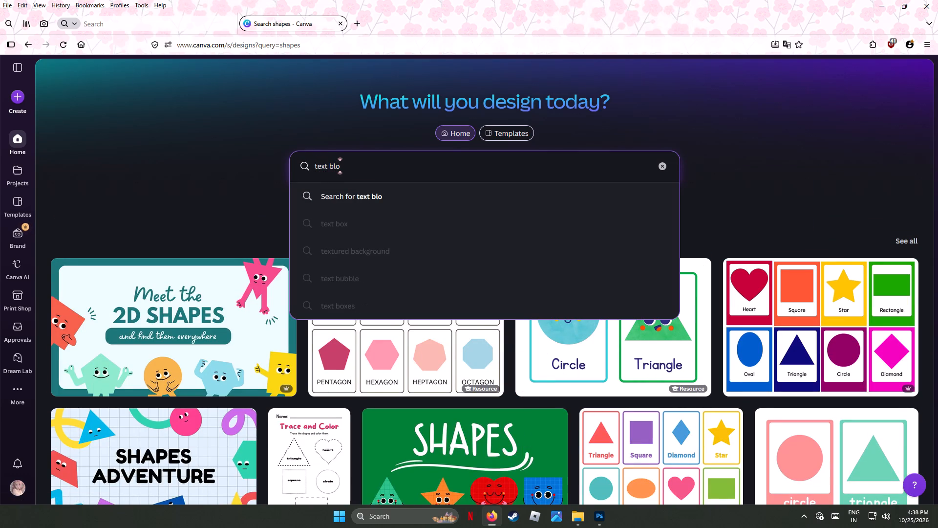
text(ck)
key(a)
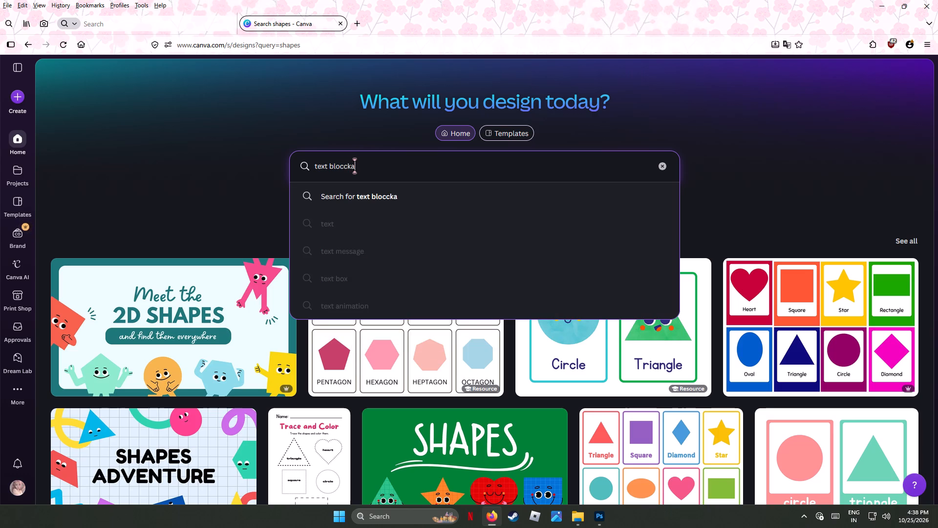
key(BackSpace)
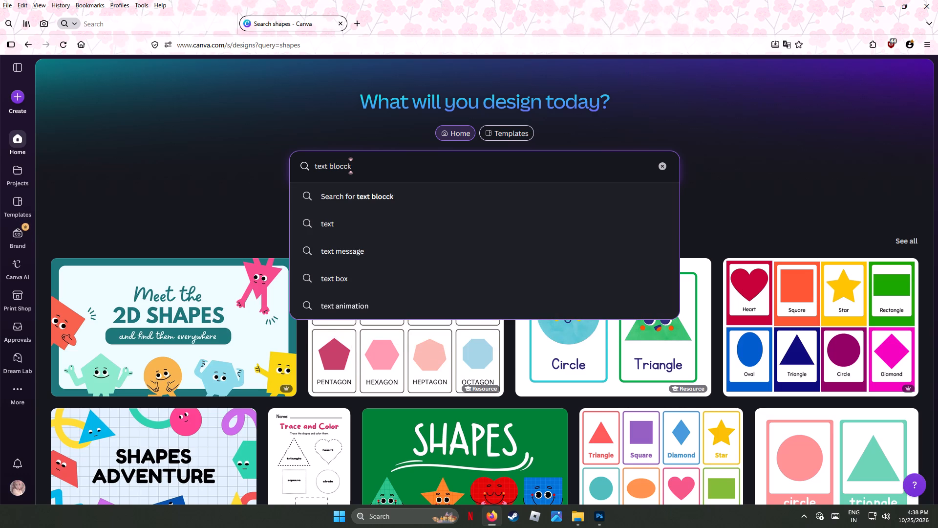
key(BackSpace)
key(BackSpace)
text(ks)
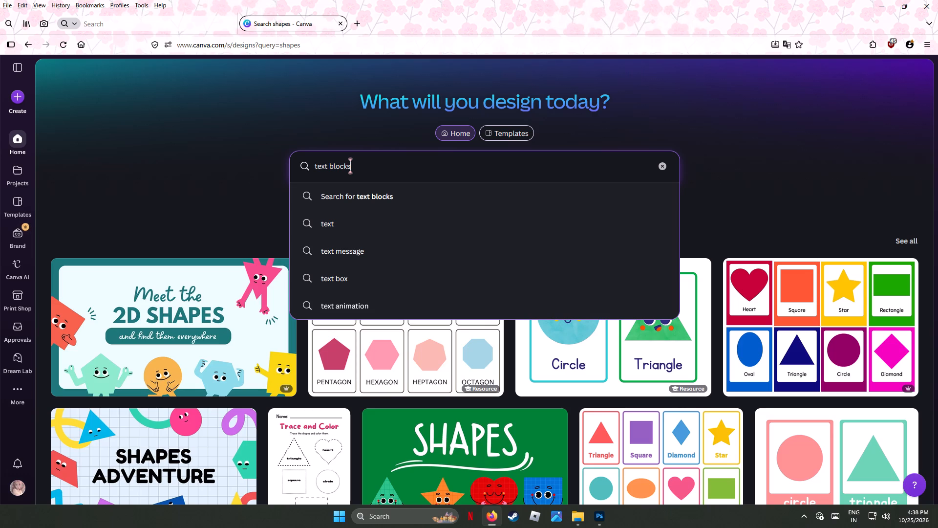
key(Return)
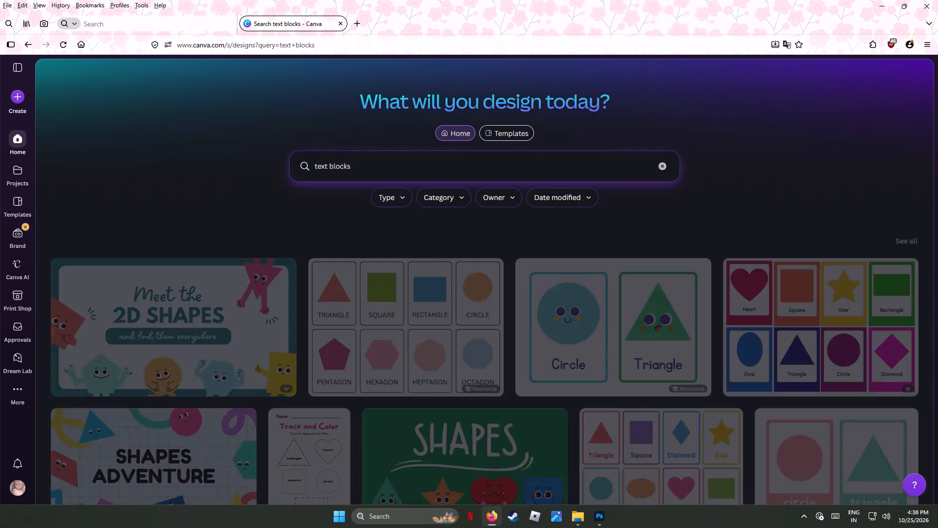
scroll(321, 250, down, 2)
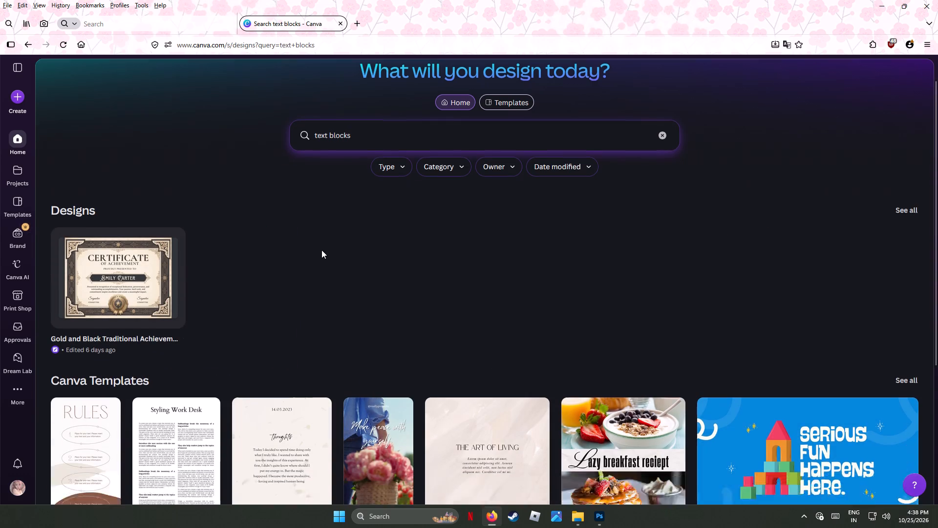
scroll(321, 250, down, 1)
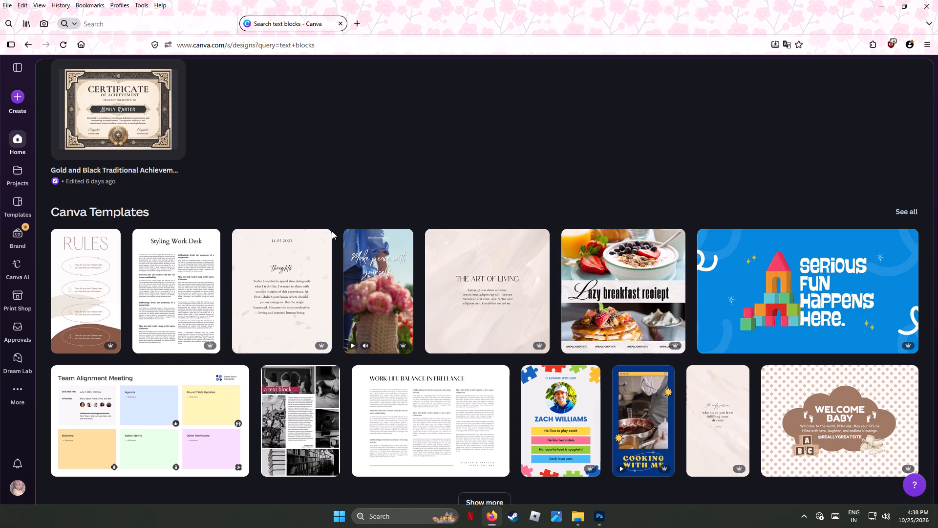
scroll(332, 231, down, 5)
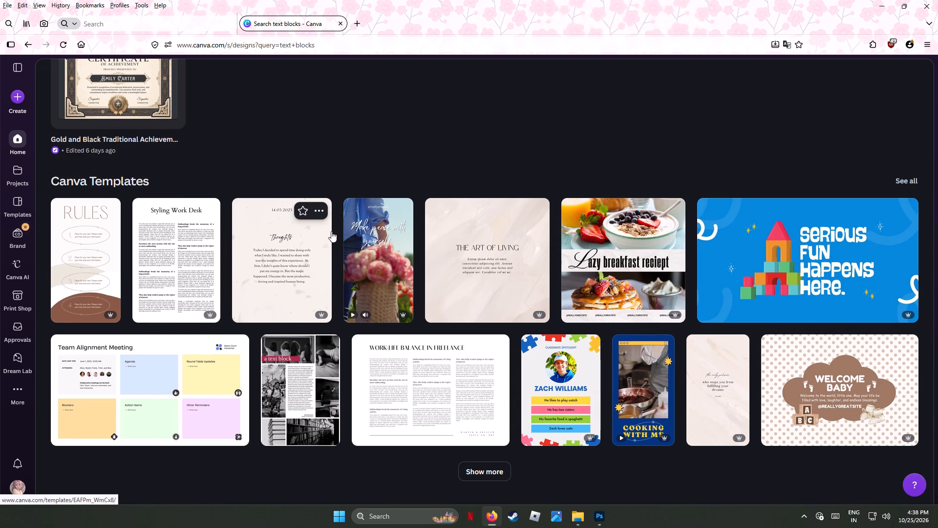
Change the Canva search term to text baloon, run the search and look through the templates.
scroll(331, 231, up, 3)
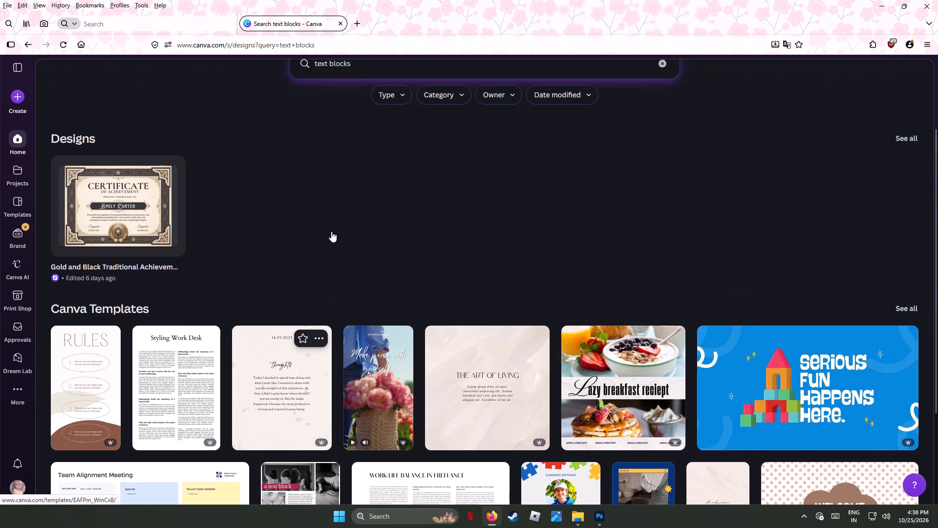
scroll(331, 231, up, 4)
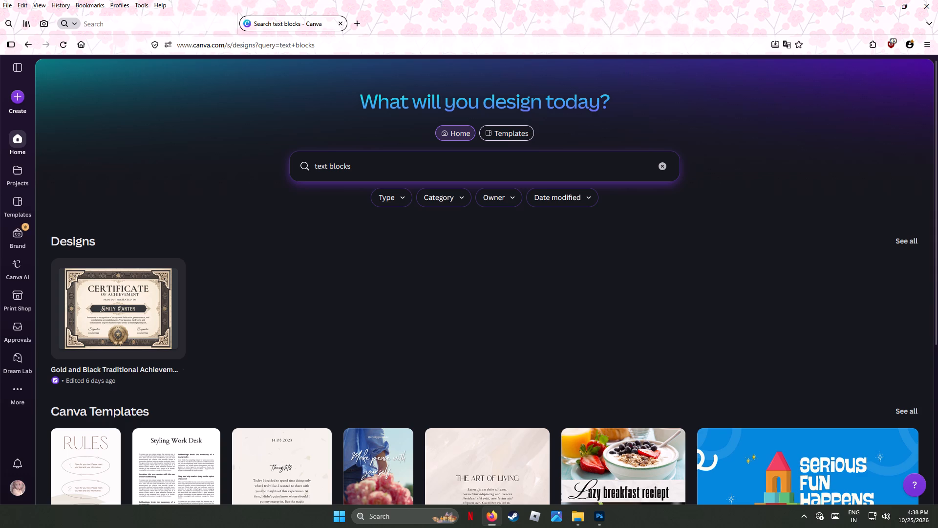
drag(364, 162, 328, 171)
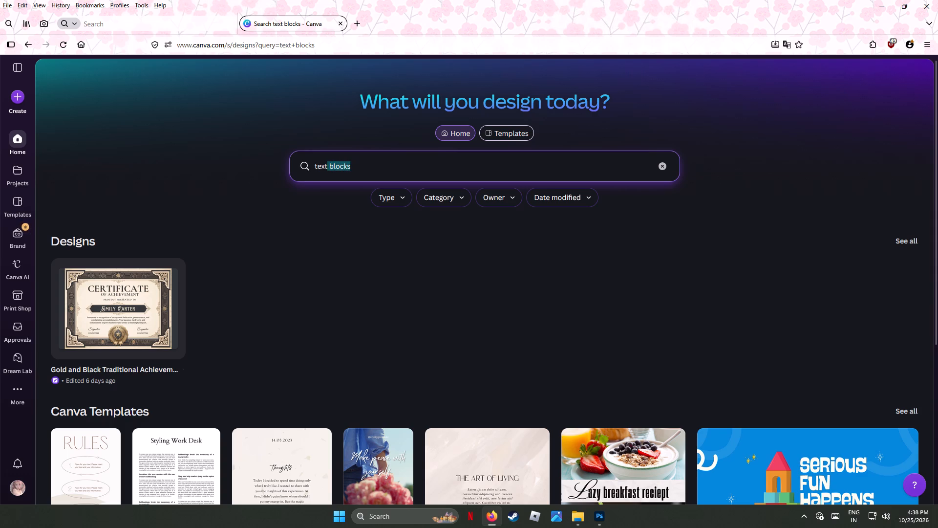
drag(328, 171, 330, 171)
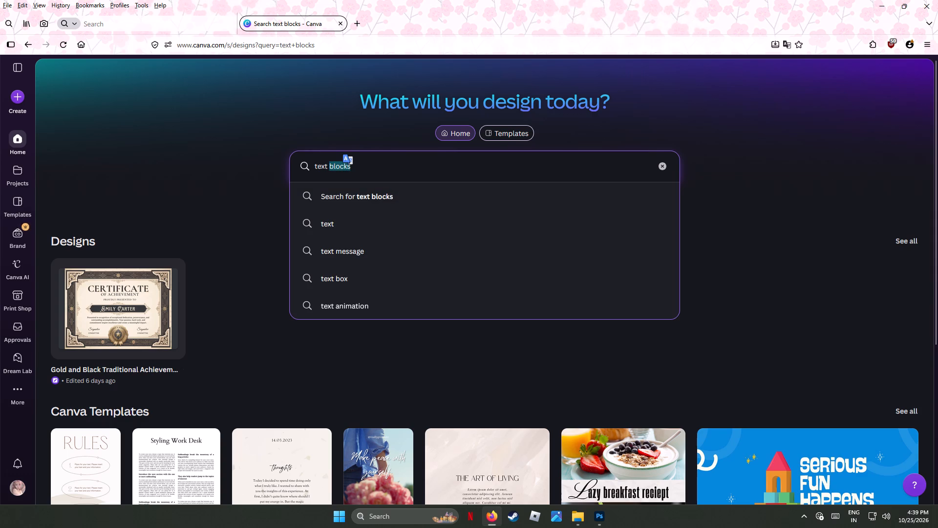
text(ba)
text(loon)
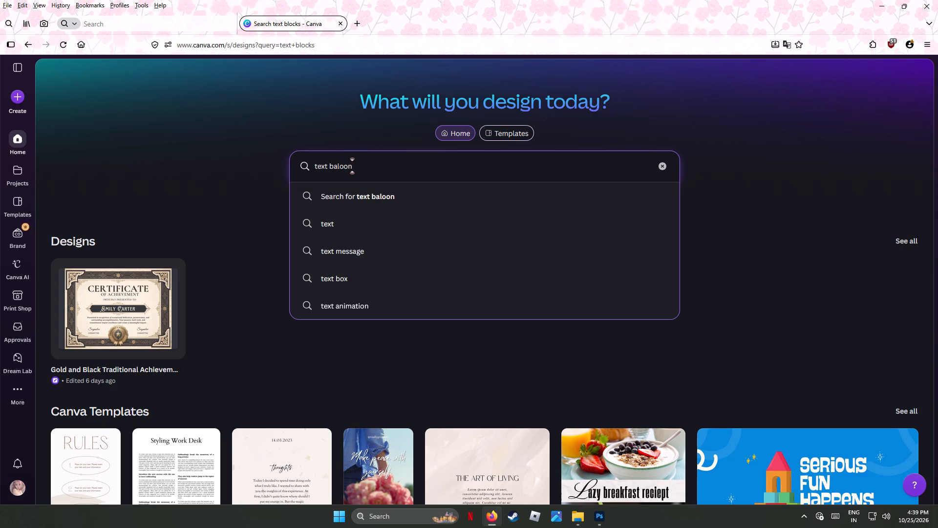
key(Return)
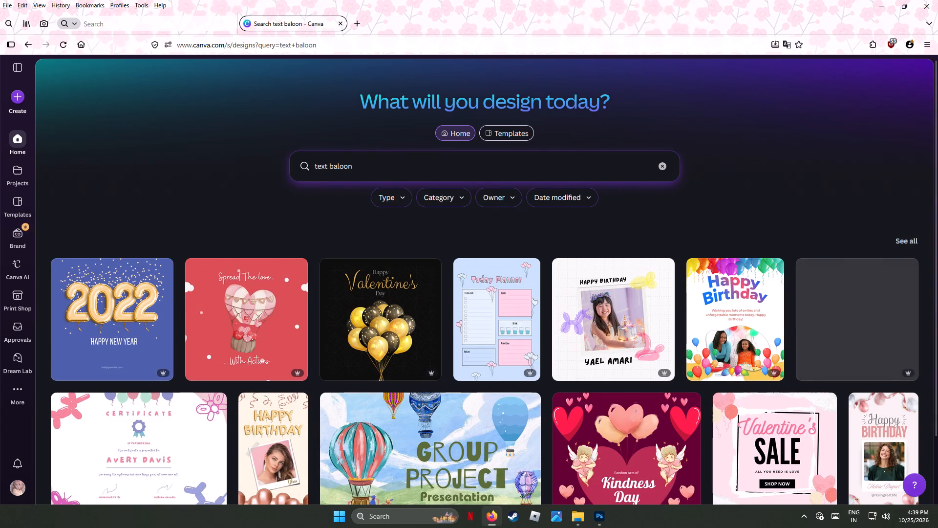
scroll(338, 175, down, 8)
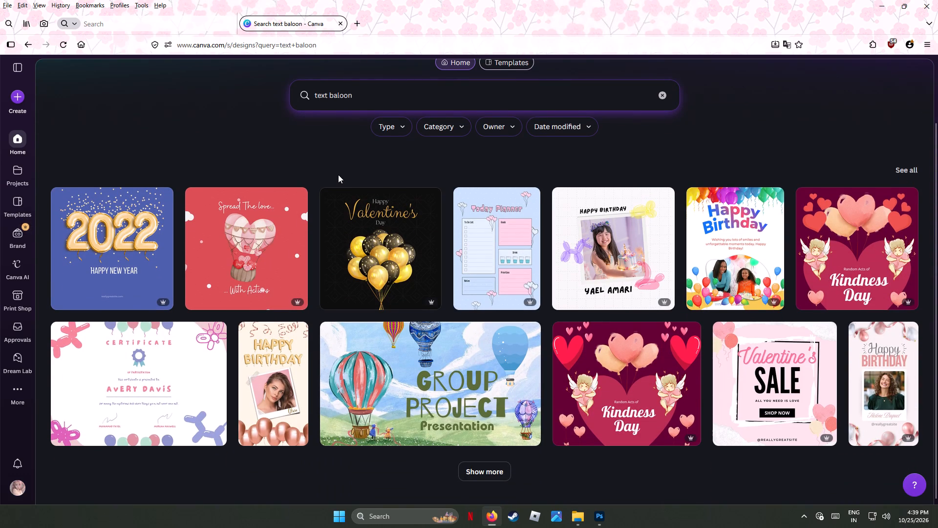
scroll(338, 175, down, 1)
scroll(338, 175, up, 5)
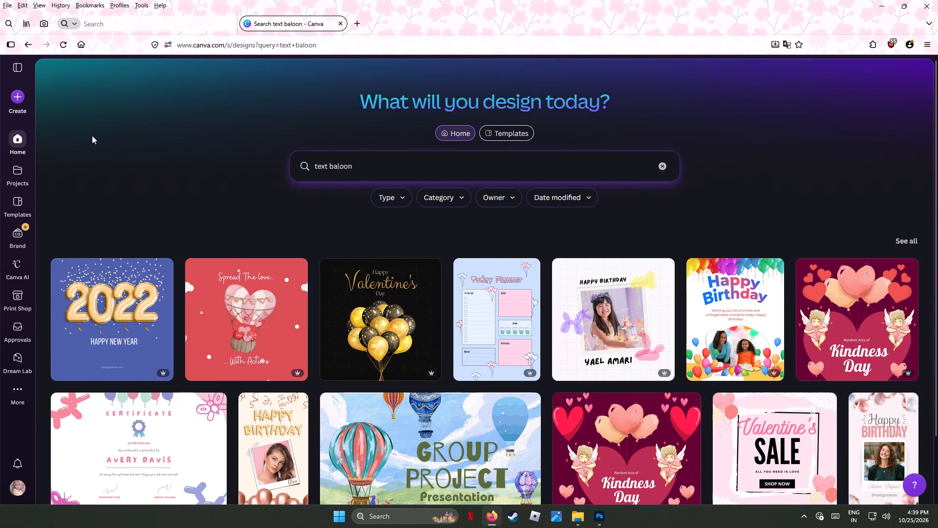
Leave Canva by going back to the Google results and search for photoshop shapes.
triple_click(31, 43)
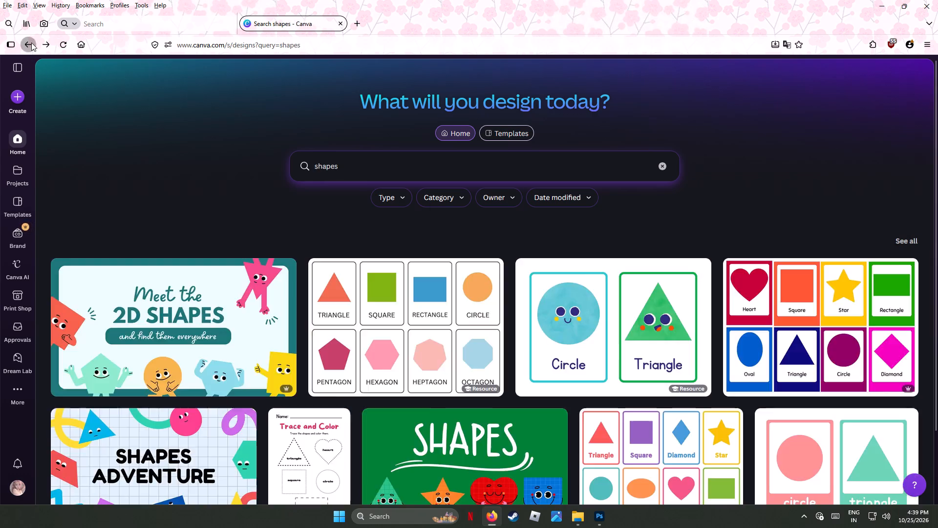
click(31, 43)
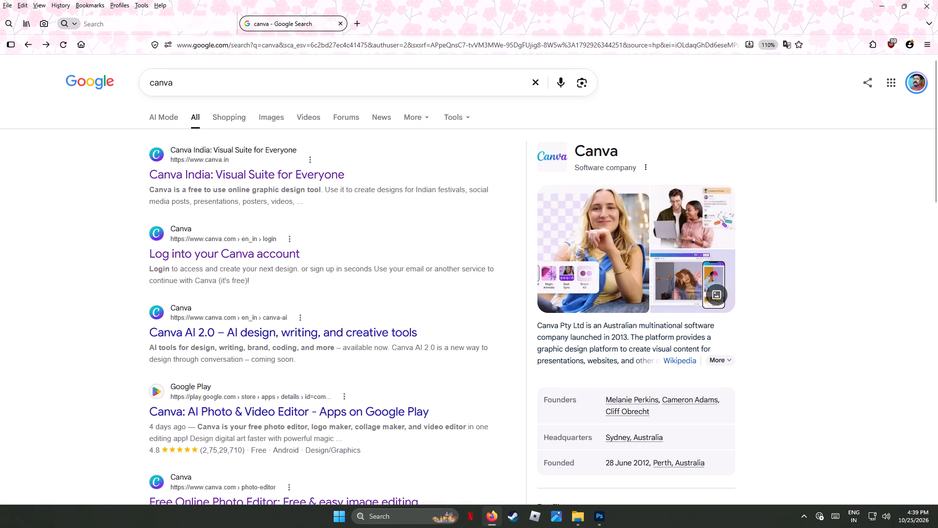
drag(190, 83, 129, 86)
key(p)
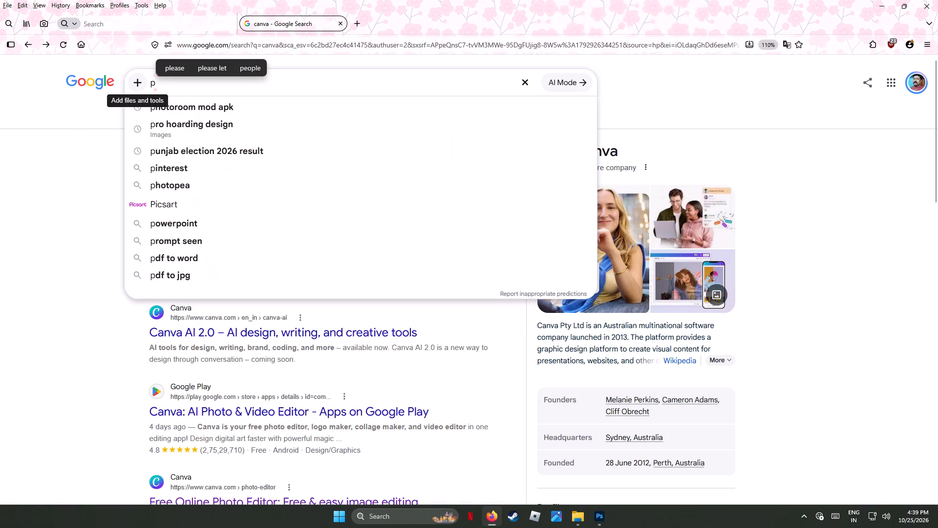
text(hotoshop shapes)
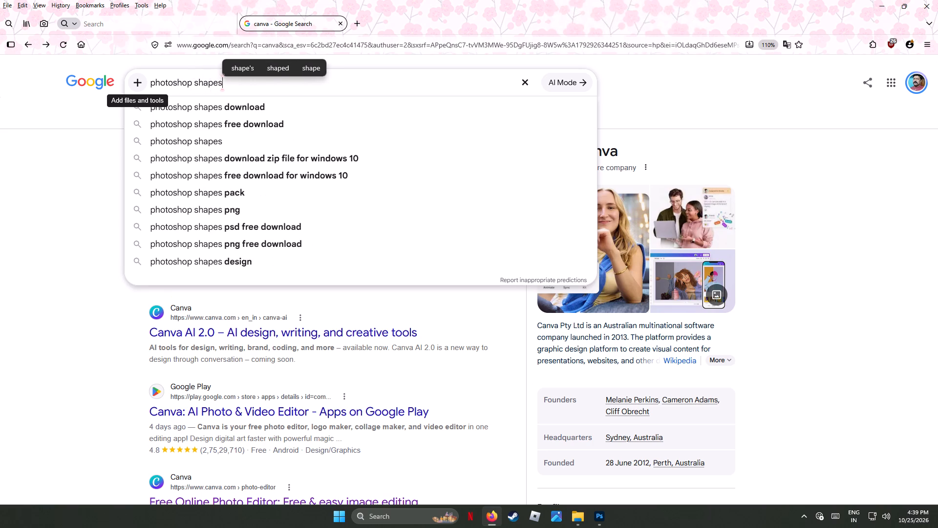
key(Return)
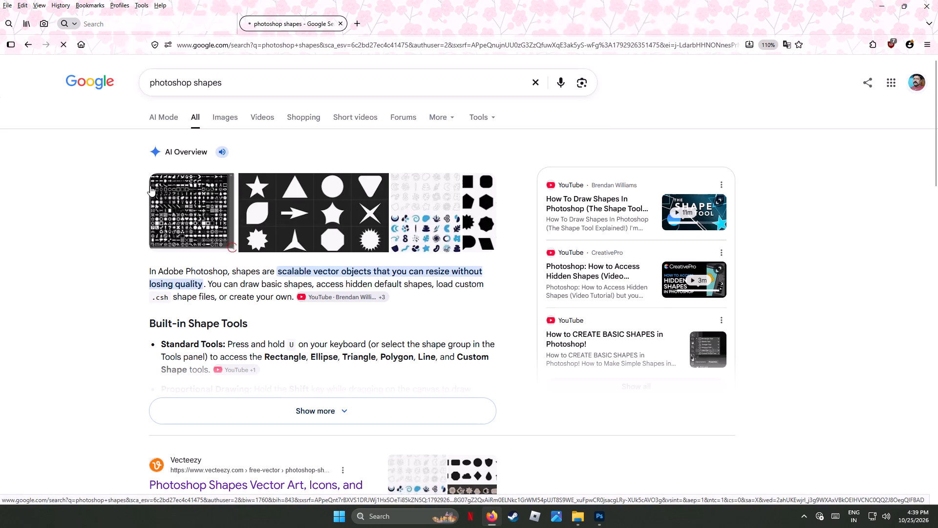
Open the Vecteezy search result for Photoshop shapes and look through its vector images.
scroll(214, 361, down, 4)
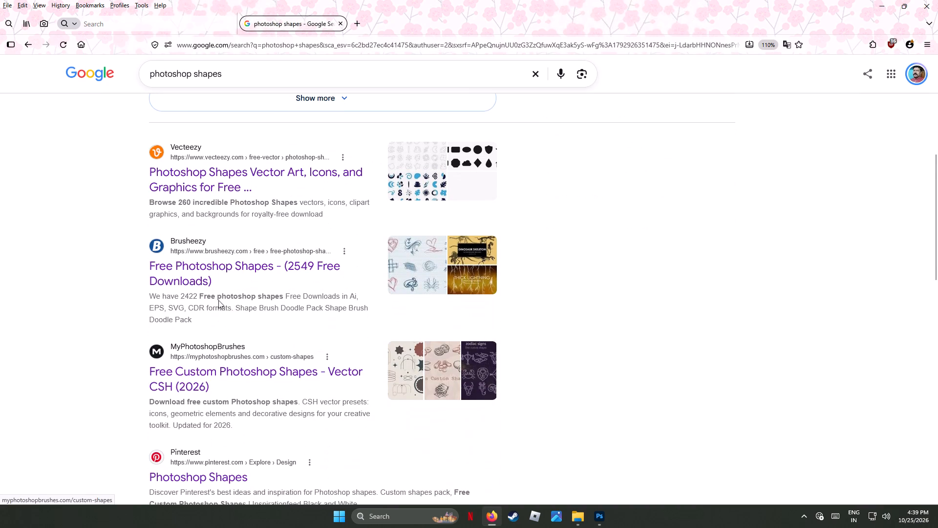
click(224, 177)
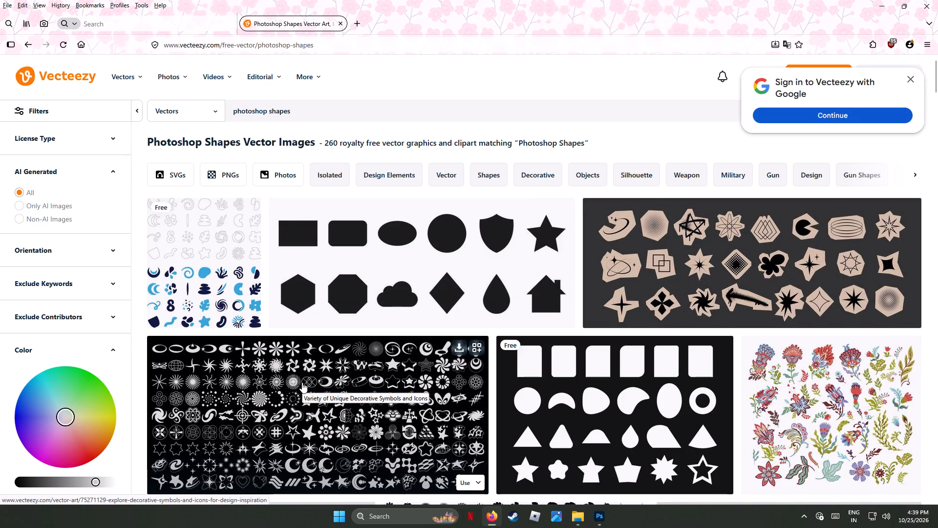
scroll(302, 382, down, 4)
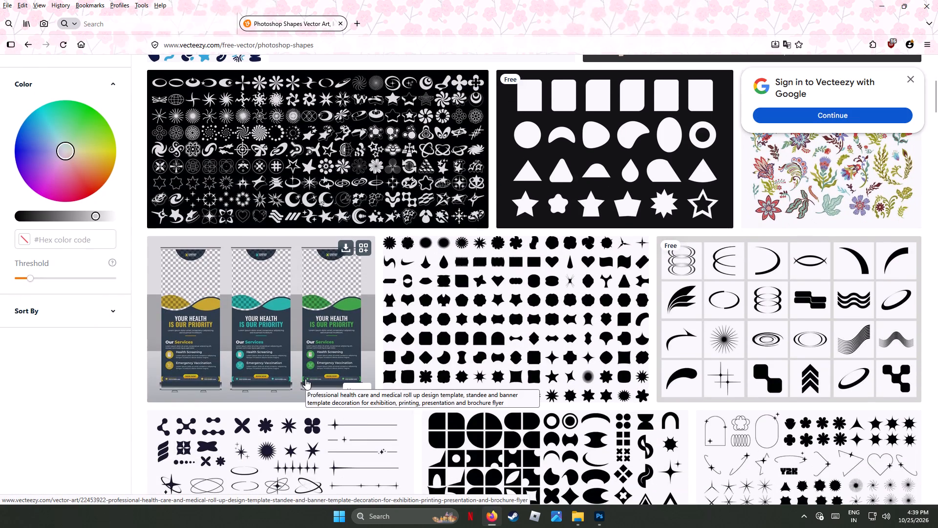
scroll(305, 379, down, 1)
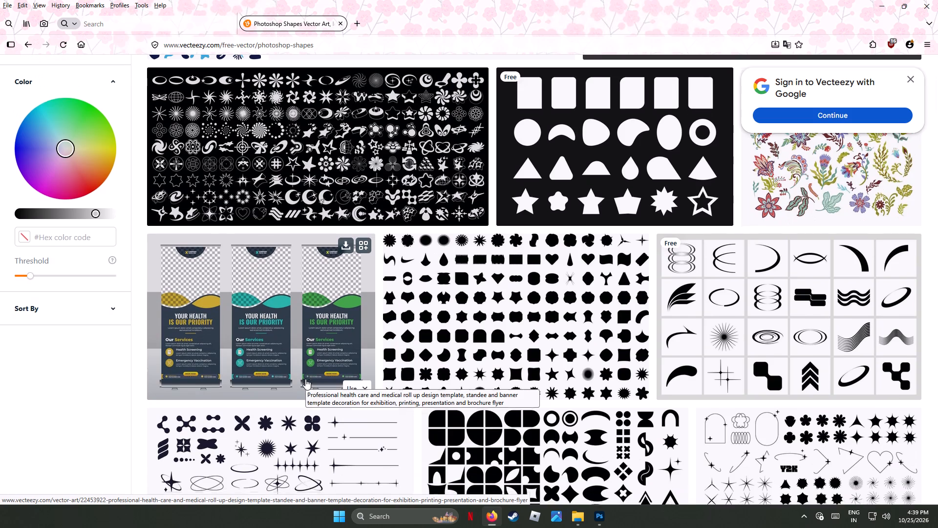
scroll(305, 379, down, 1)
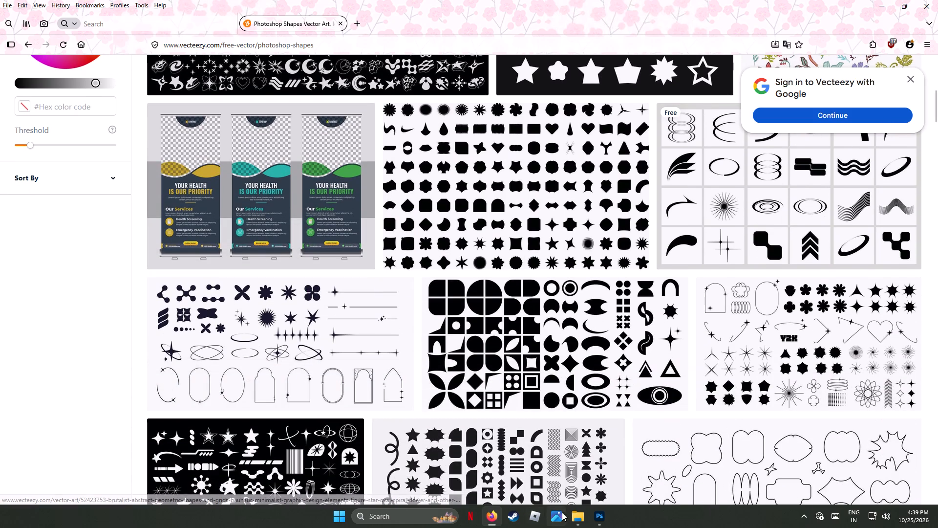
Switch to Photoshop, select the lower-left curve of the dark brown Shape 1 with the Direct Selection tool and delete the entire shape.
click(599, 517)
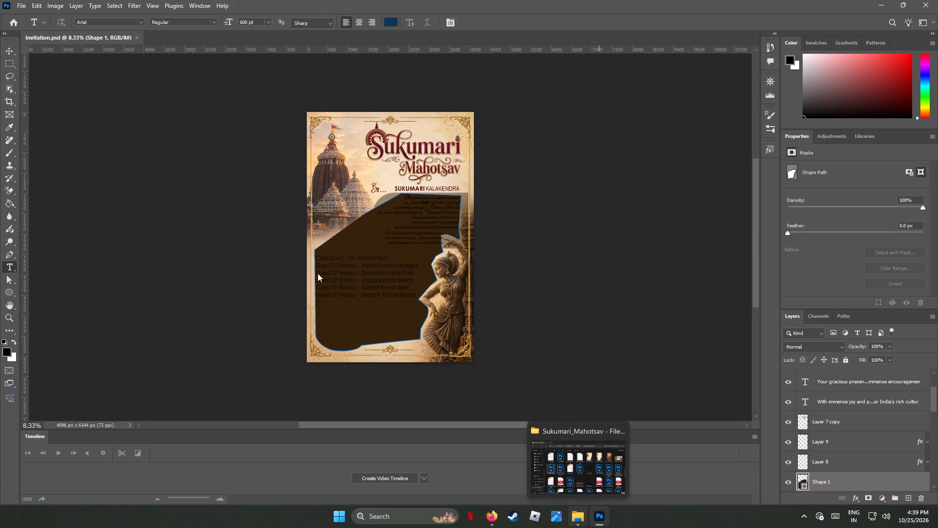
click(12, 253)
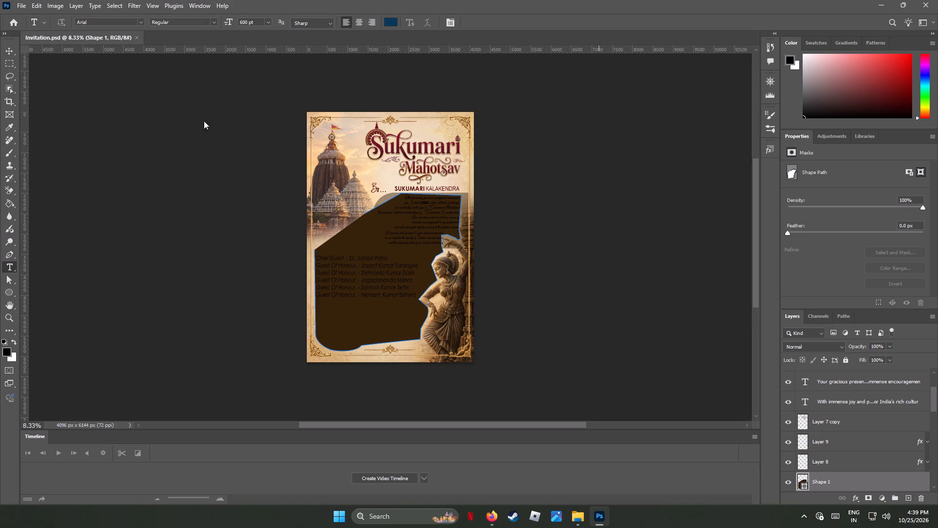
click(11, 254)
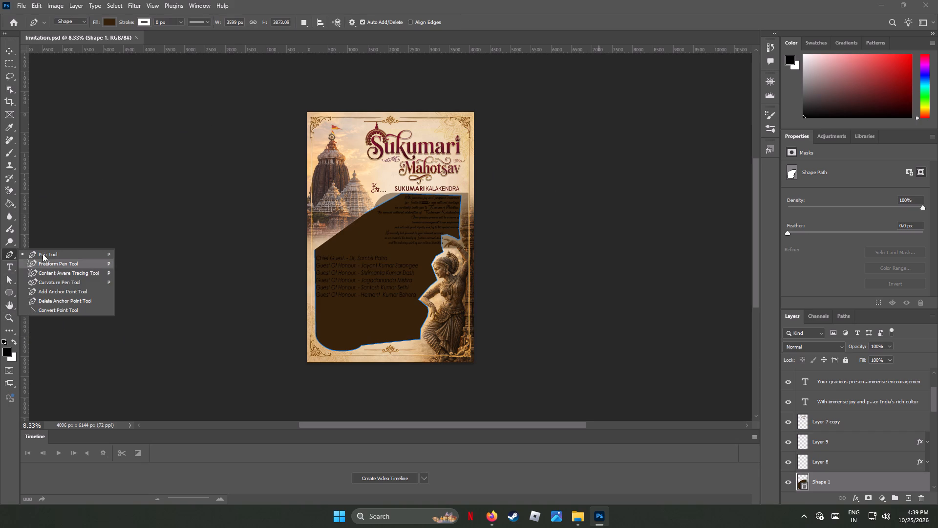
click(43, 254)
click(9, 278)
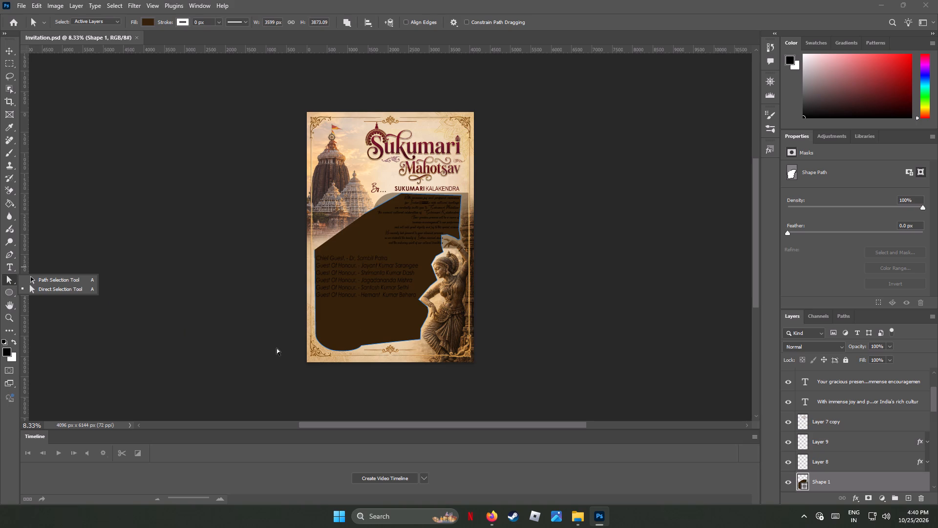
alt+scroll(338, 338, up, 1)
alt+scroll(338, 338, down, 1)
alt+scroll(338, 338, up, 20)
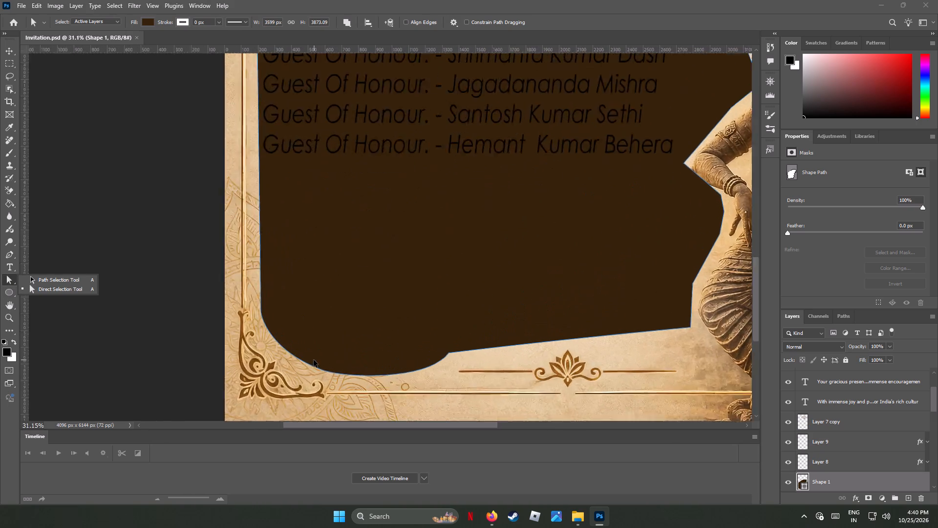
alt+scroll(240, 330, up, 9)
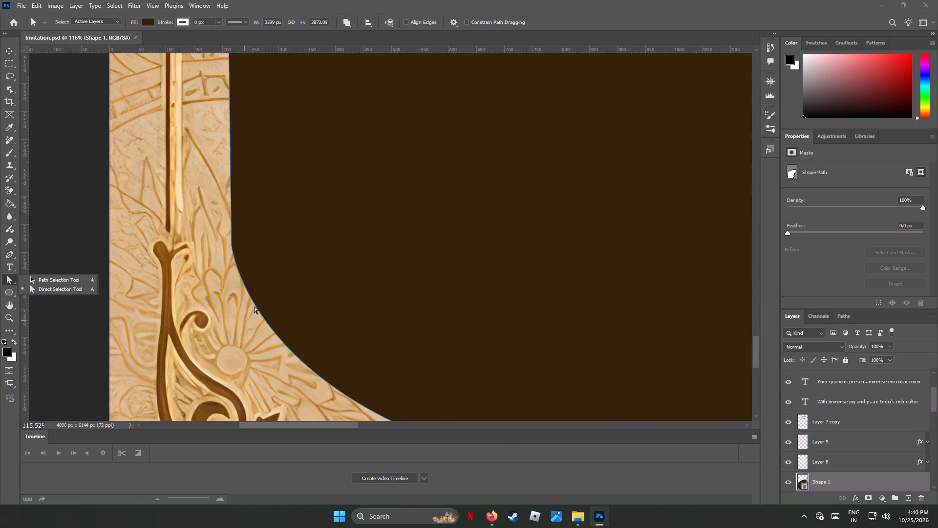
click(256, 304)
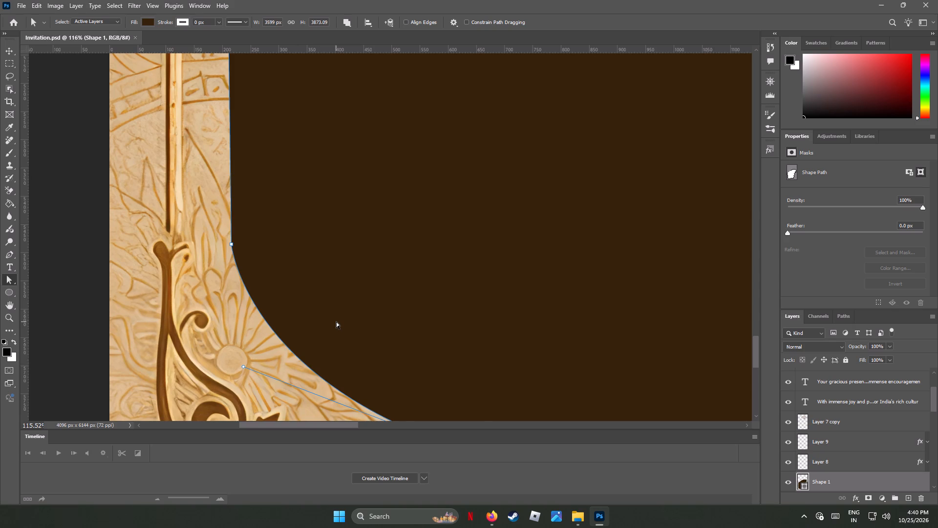
scroll(339, 318, down, 6)
scroll(339, 318, up, 2)
scroll(339, 318, down, 7)
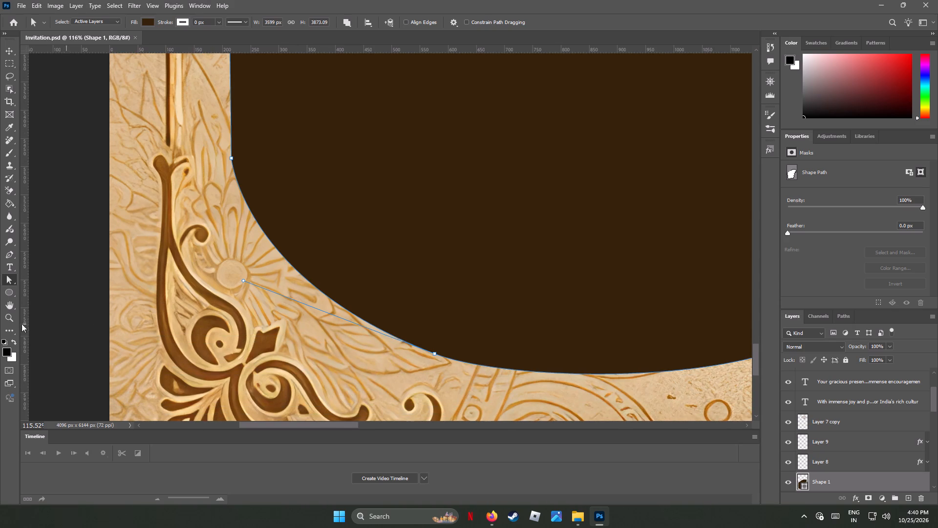
click(11, 254)
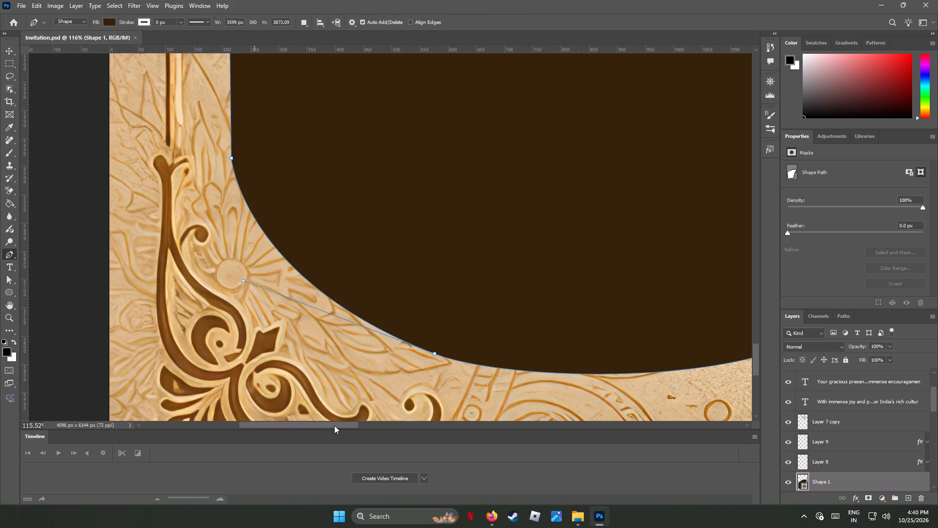
click(353, 428)
drag(341, 425, 361, 425)
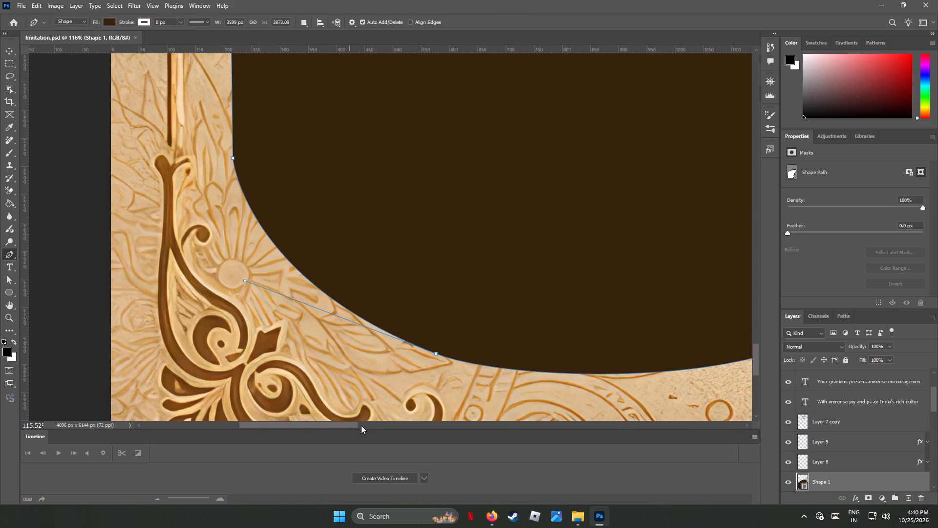
drag(361, 425, 395, 424)
alt+scroll(413, 359, down, 10)
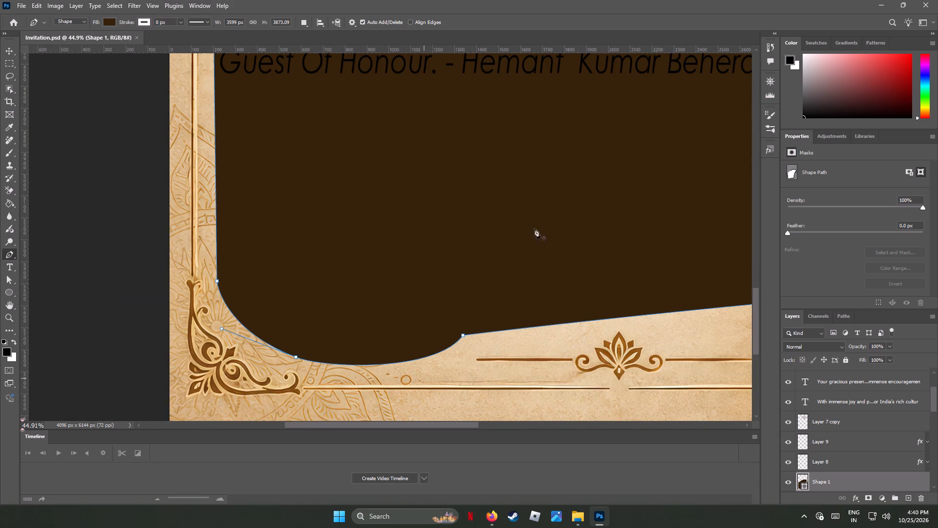
key(Delete)
key(Delete)
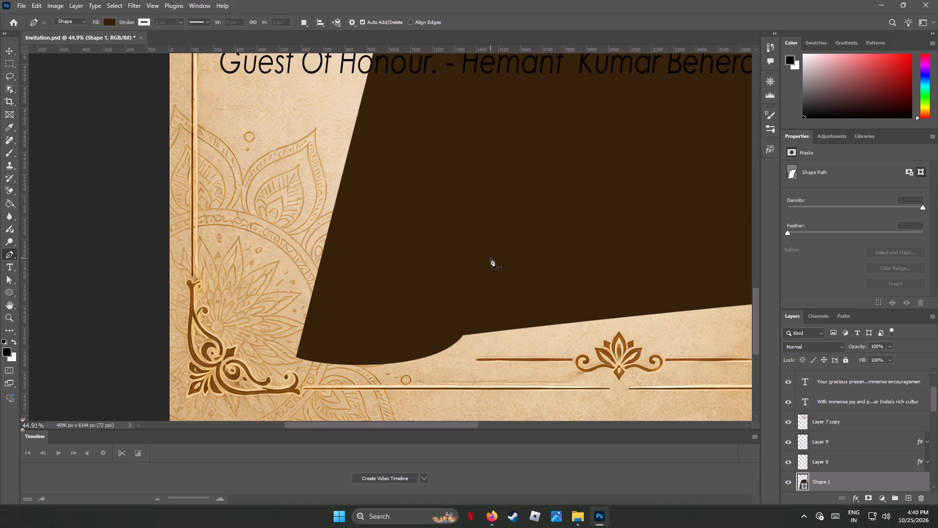
key(Delete)
key(Delete)
click(14, 52)
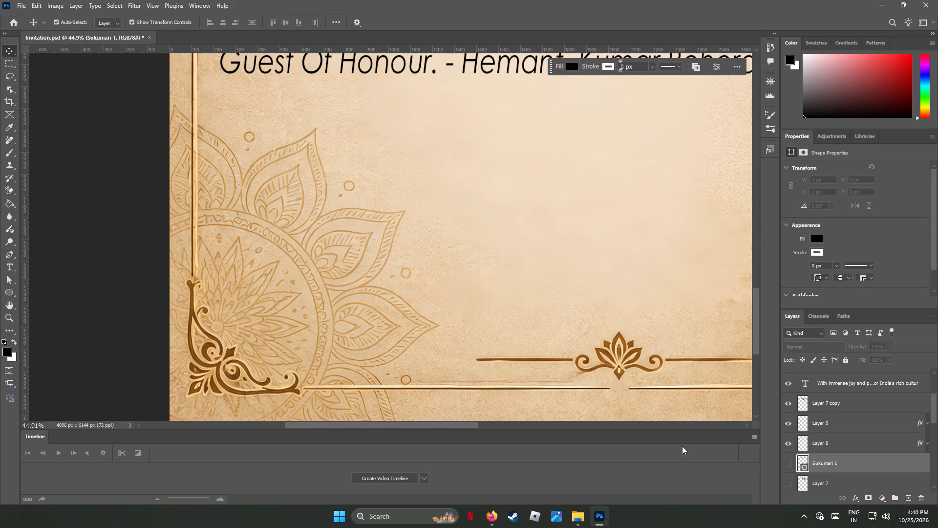
Show the Sukumari 1 layer to check its content on the invitation, and hide it again.
alt+scroll(430, 354, down, 8)
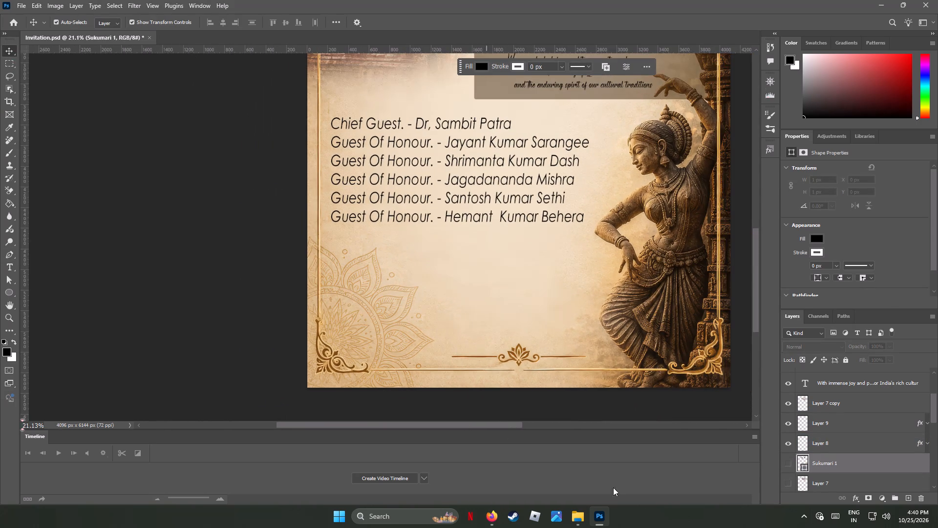
alt+scroll(608, 358, down, 4)
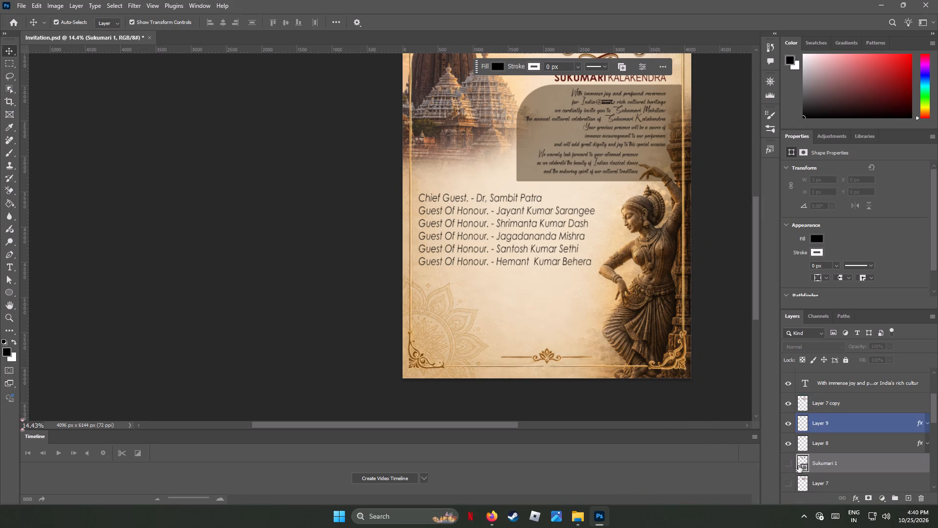
click(790, 467)
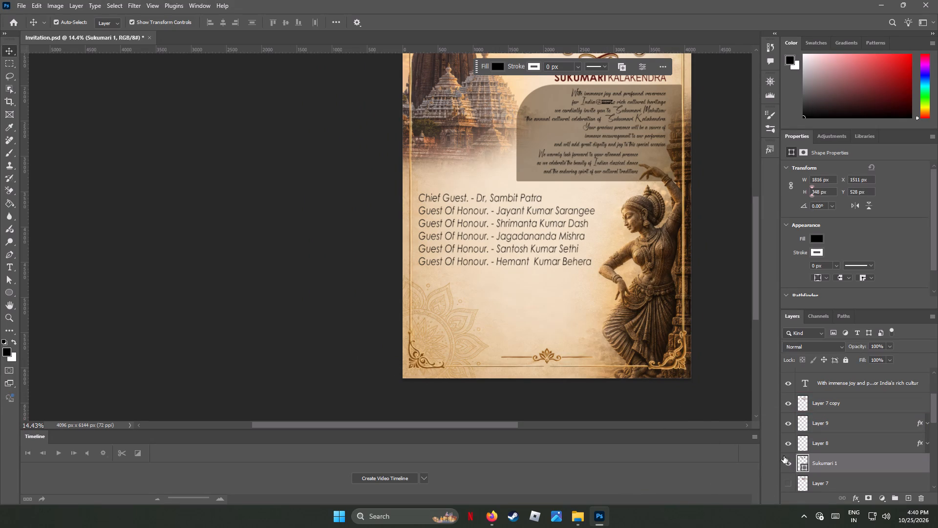
scroll(742, 383, up, 15)
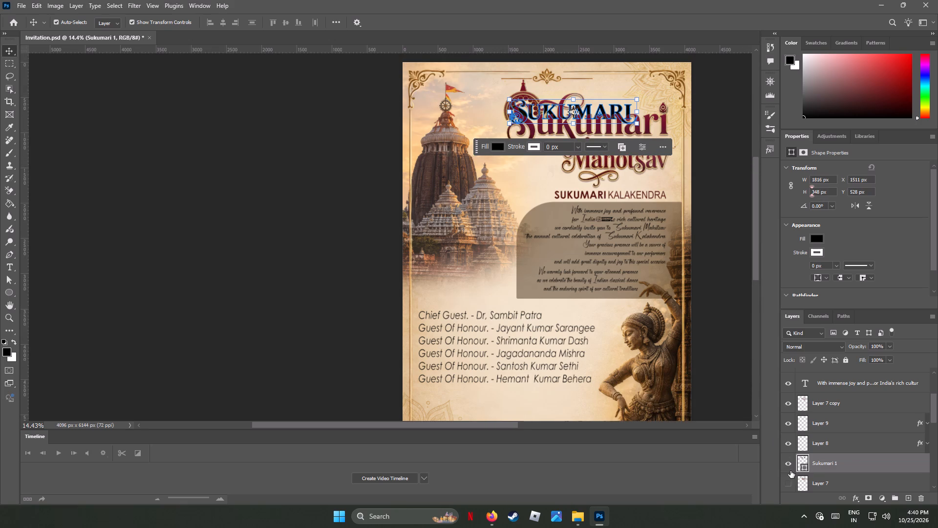
click(789, 463)
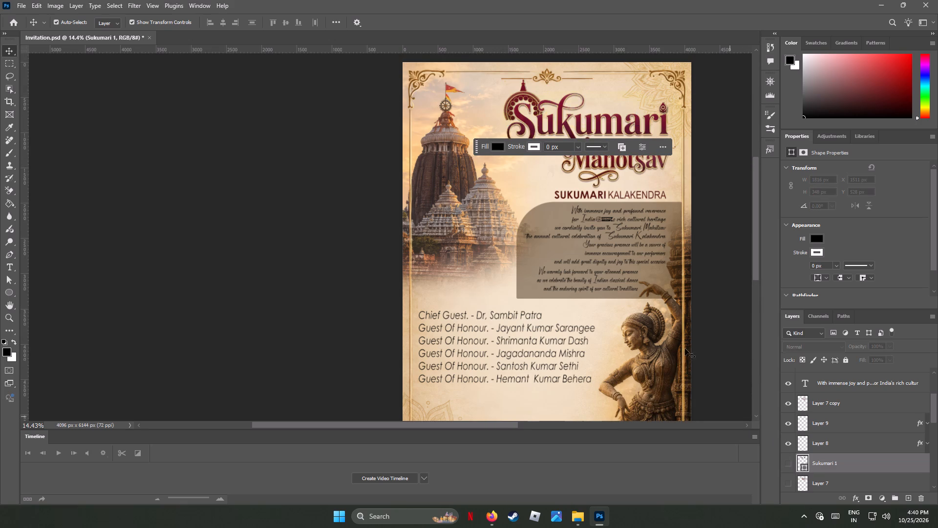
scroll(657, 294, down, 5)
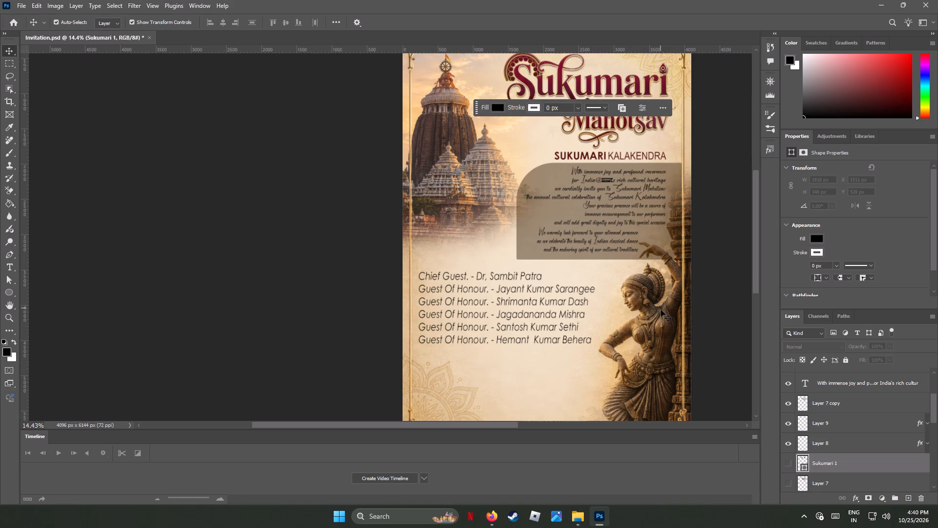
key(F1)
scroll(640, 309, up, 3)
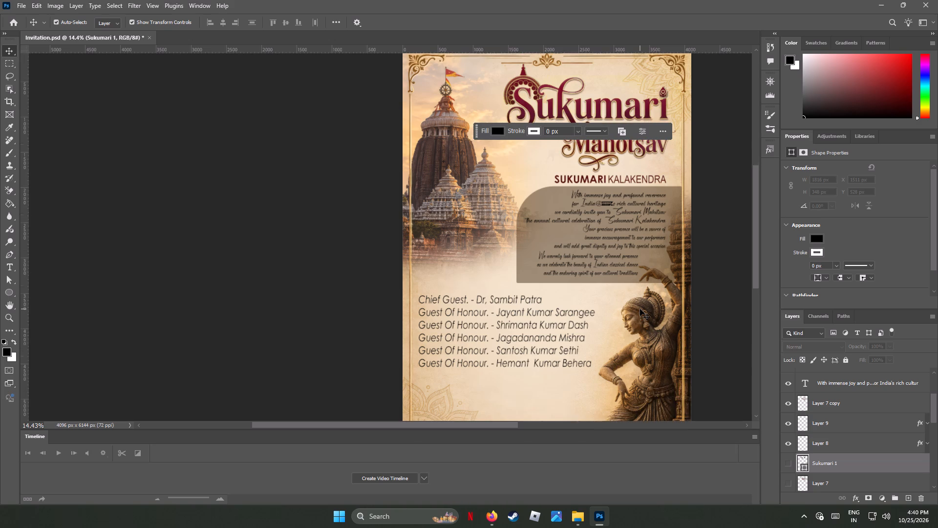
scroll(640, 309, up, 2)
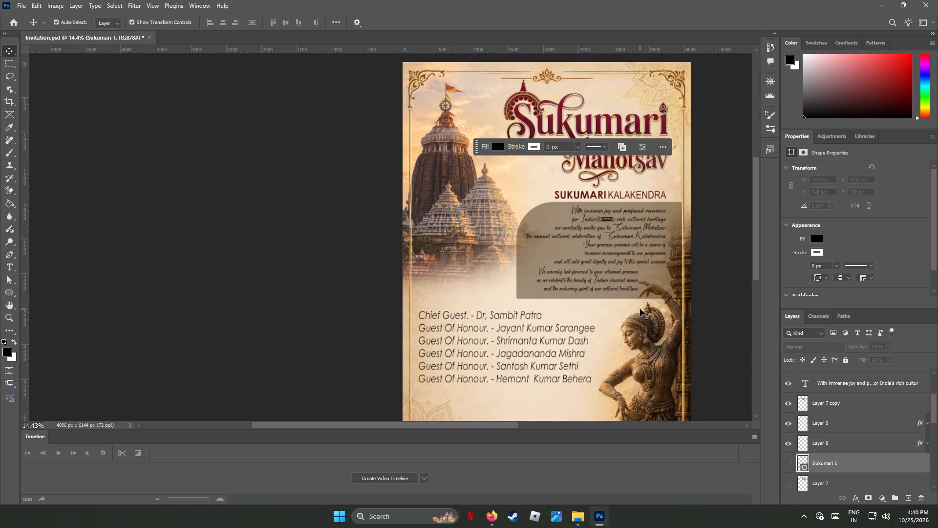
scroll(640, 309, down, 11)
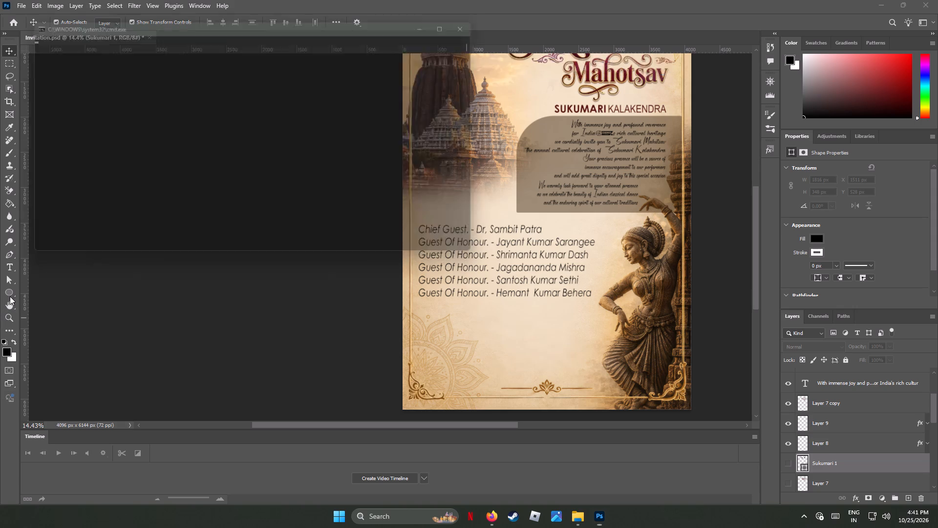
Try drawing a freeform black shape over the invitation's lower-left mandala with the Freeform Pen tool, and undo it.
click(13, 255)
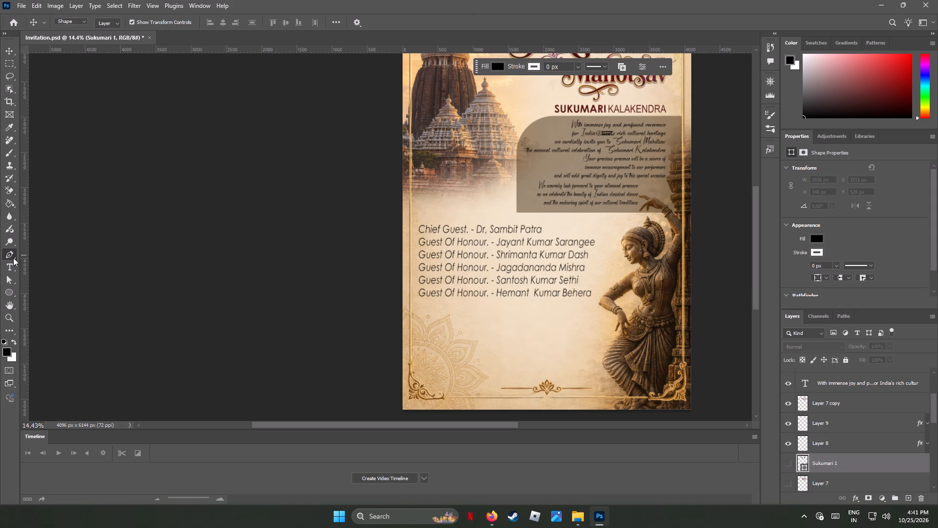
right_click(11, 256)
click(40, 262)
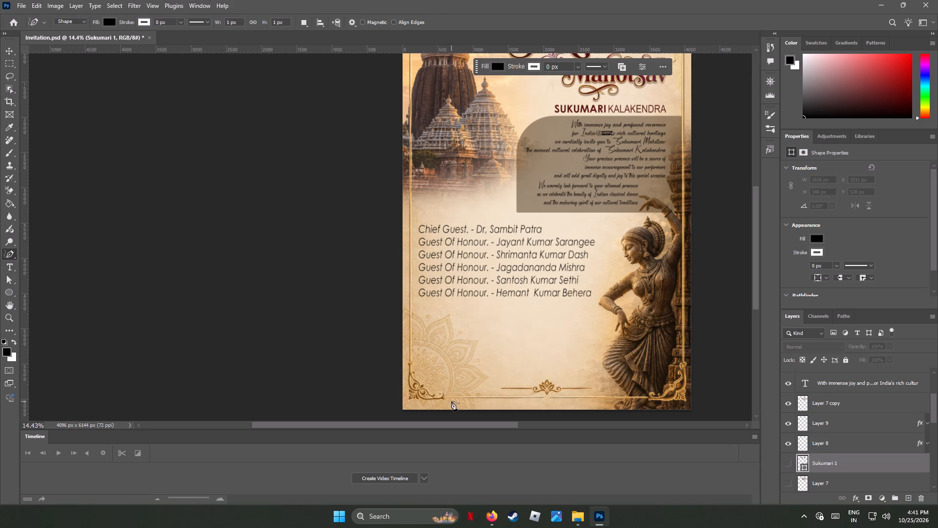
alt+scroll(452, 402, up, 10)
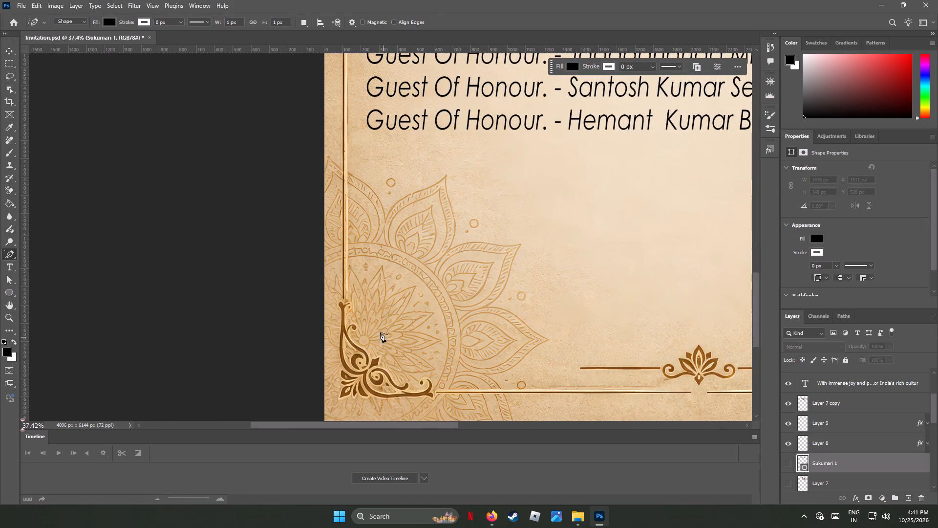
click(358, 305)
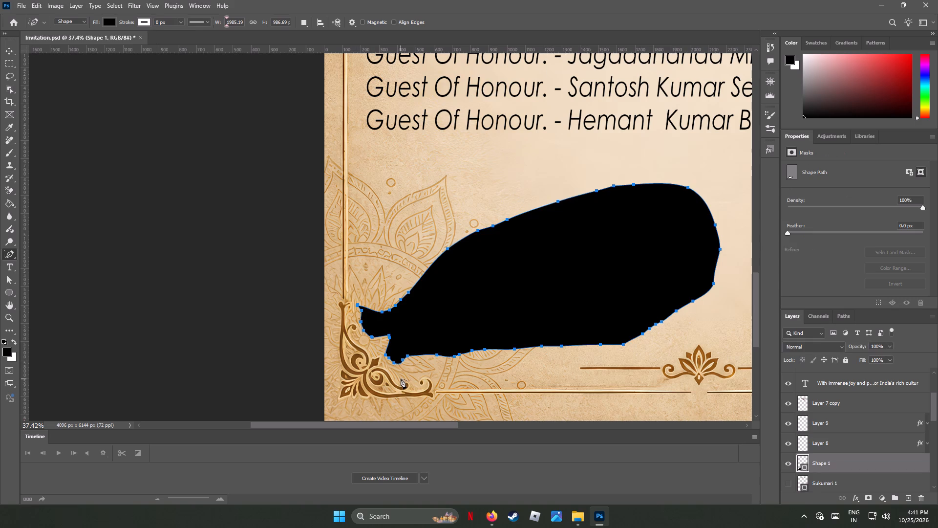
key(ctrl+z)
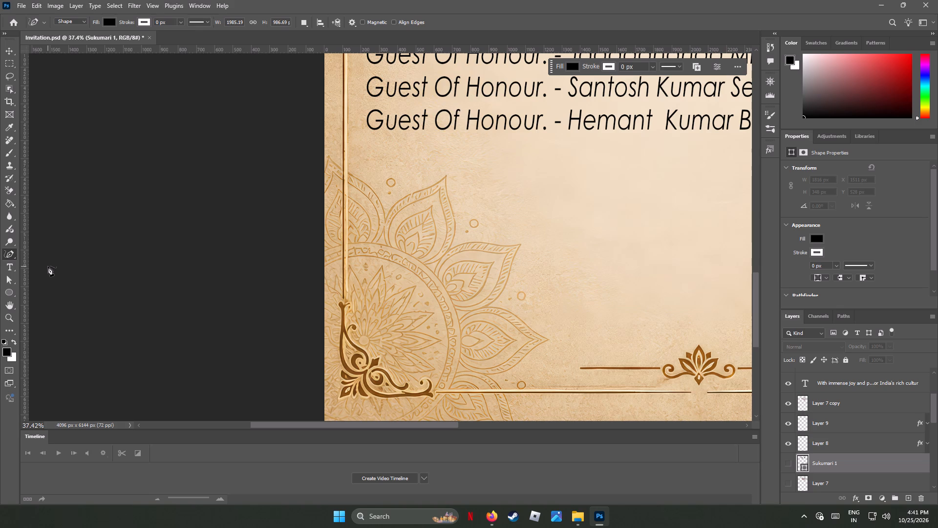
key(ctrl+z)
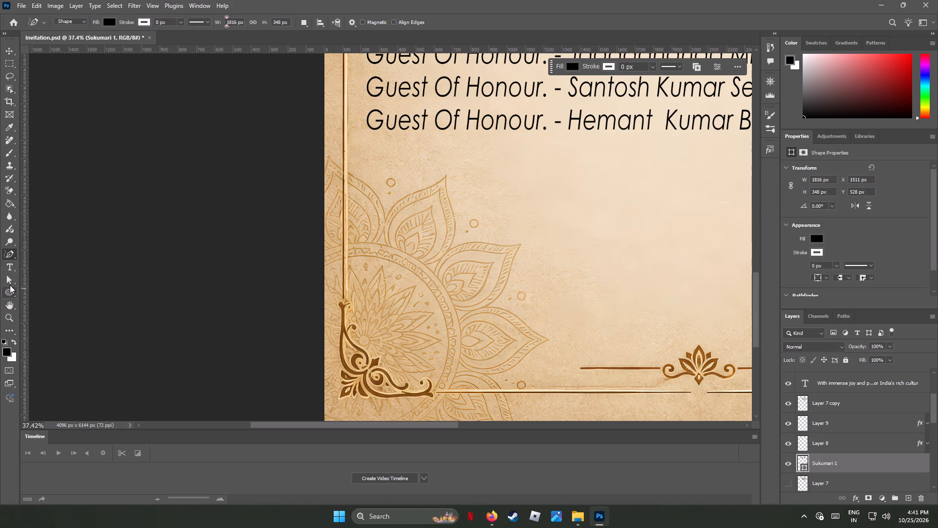
Draw a black rectangle of about 2528 by 2338 px over the guest list with the Rectangle tool.
right_click(13, 254)
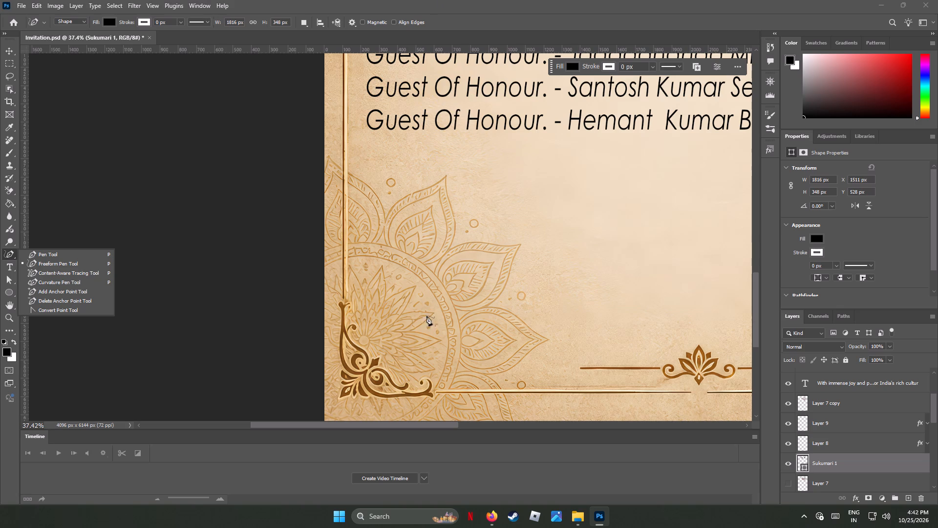
alt+scroll(420, 304, down, 10)
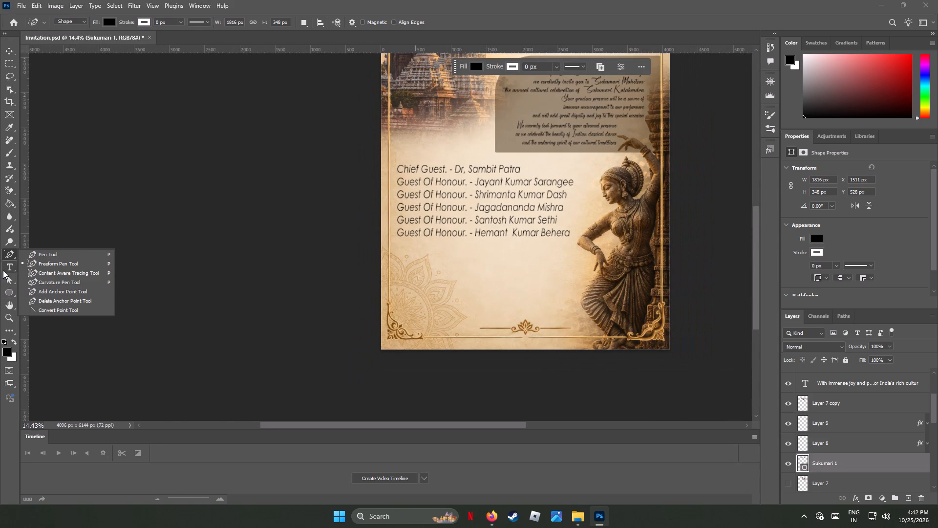
click(10, 289)
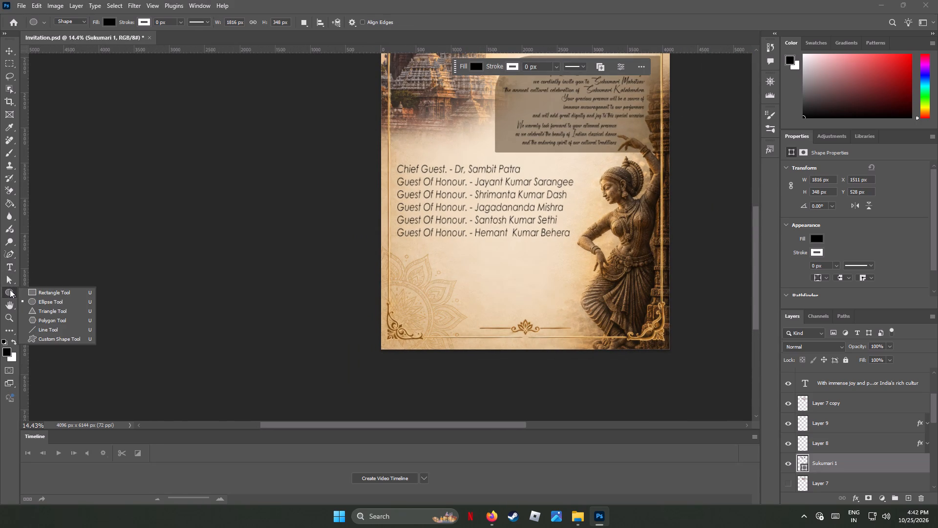
right_click(10, 289)
click(43, 293)
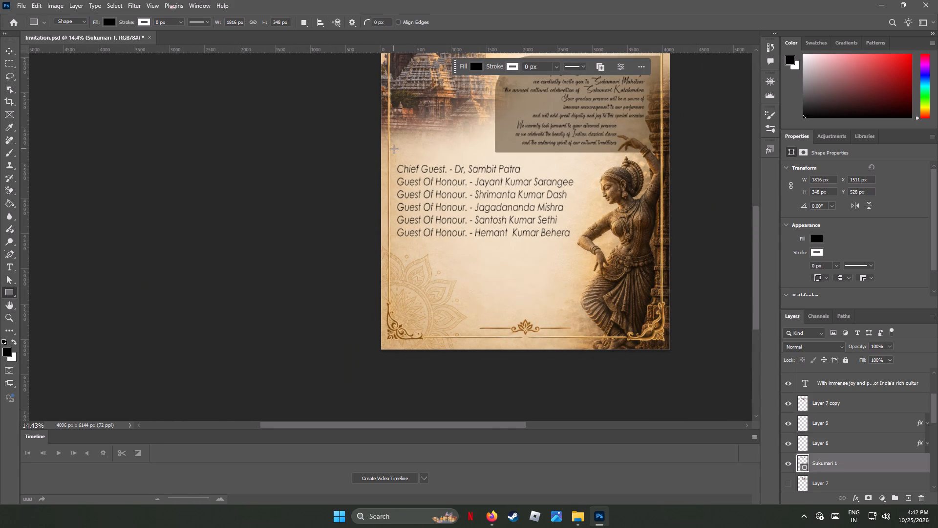
drag(393, 149, 569, 294)
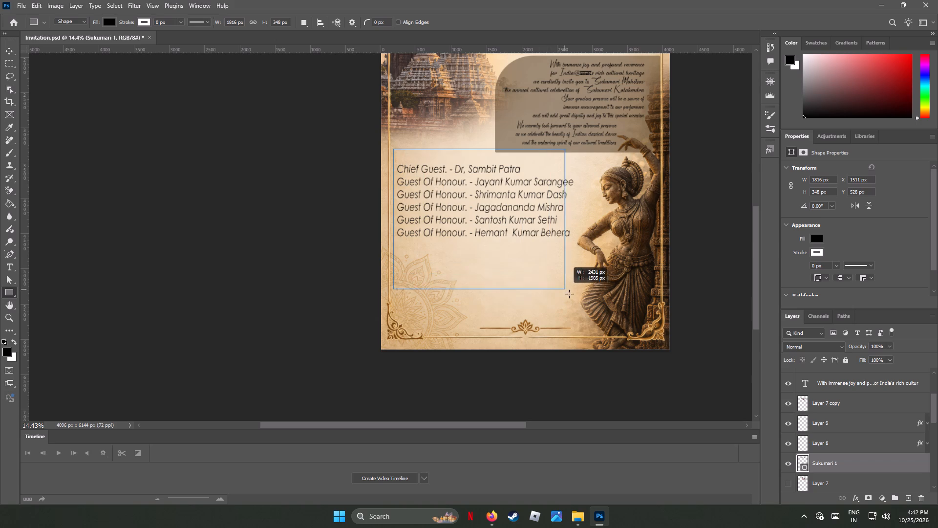
drag(569, 294, 577, 313)
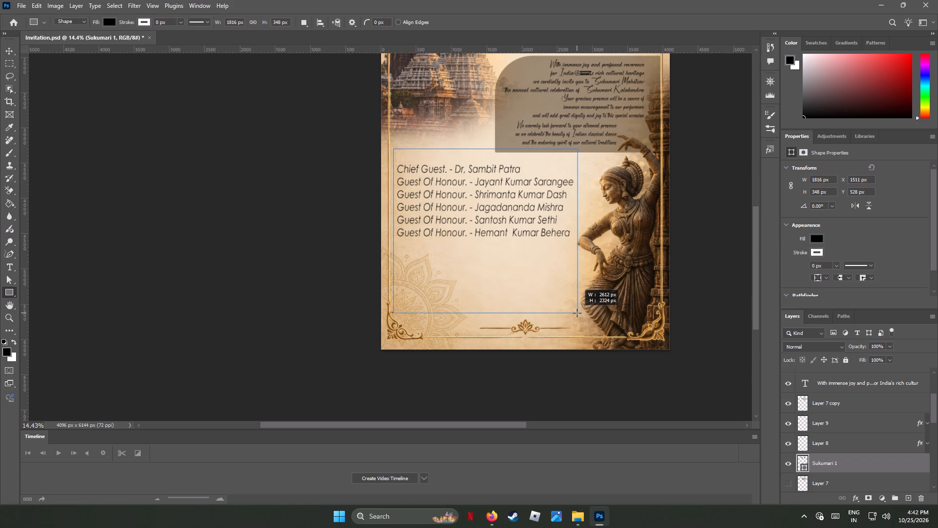
drag(577, 313, 571, 314)
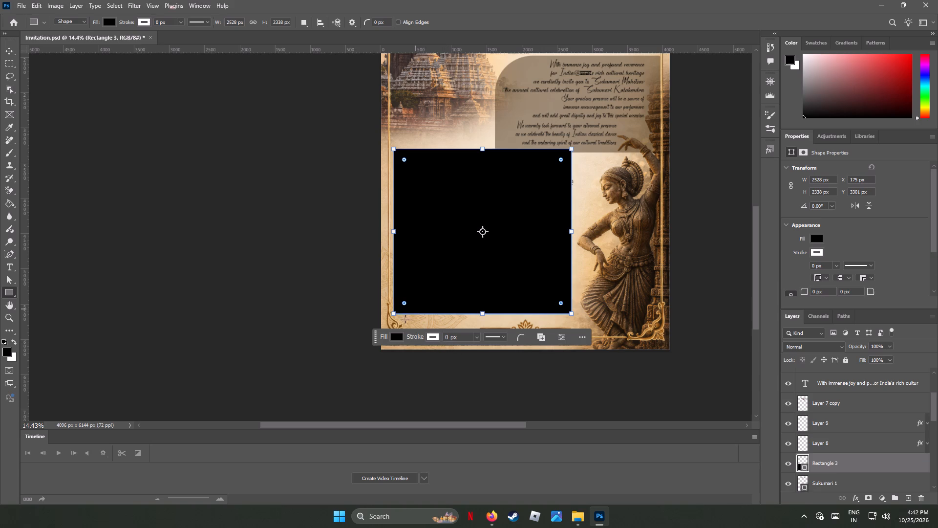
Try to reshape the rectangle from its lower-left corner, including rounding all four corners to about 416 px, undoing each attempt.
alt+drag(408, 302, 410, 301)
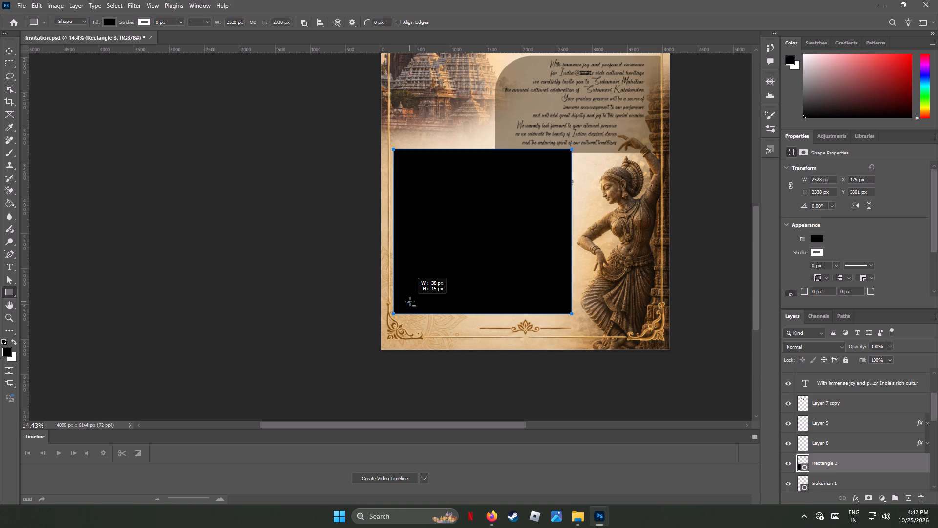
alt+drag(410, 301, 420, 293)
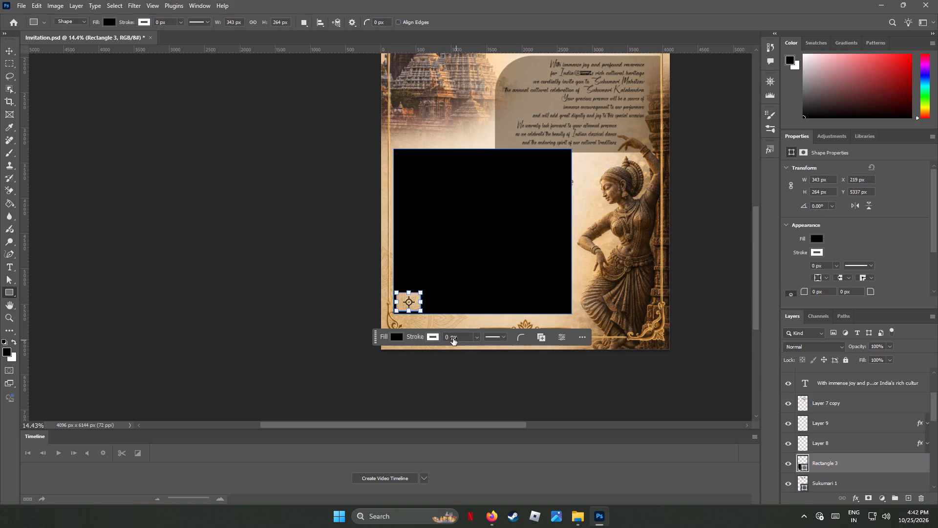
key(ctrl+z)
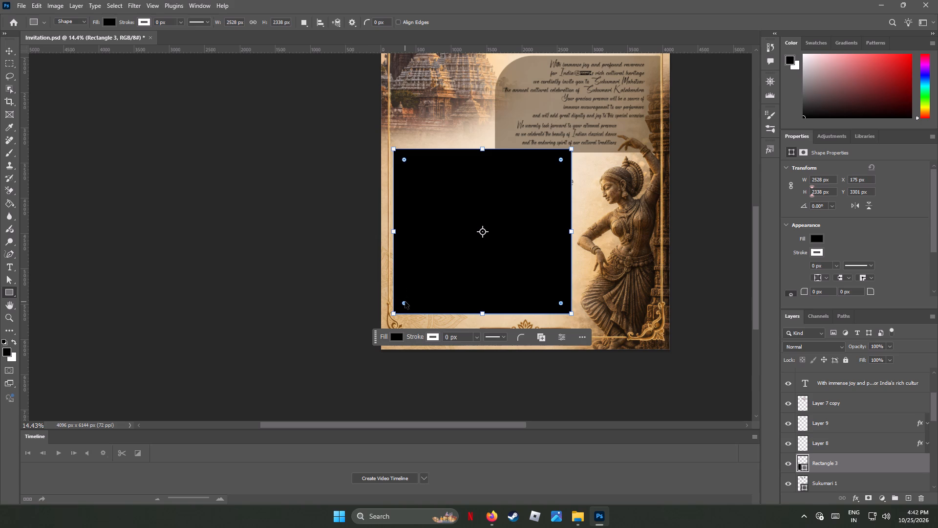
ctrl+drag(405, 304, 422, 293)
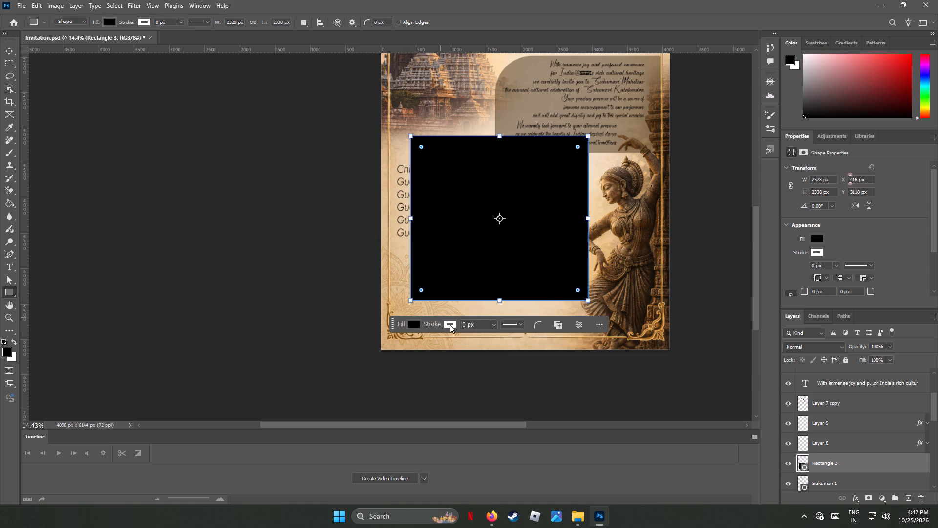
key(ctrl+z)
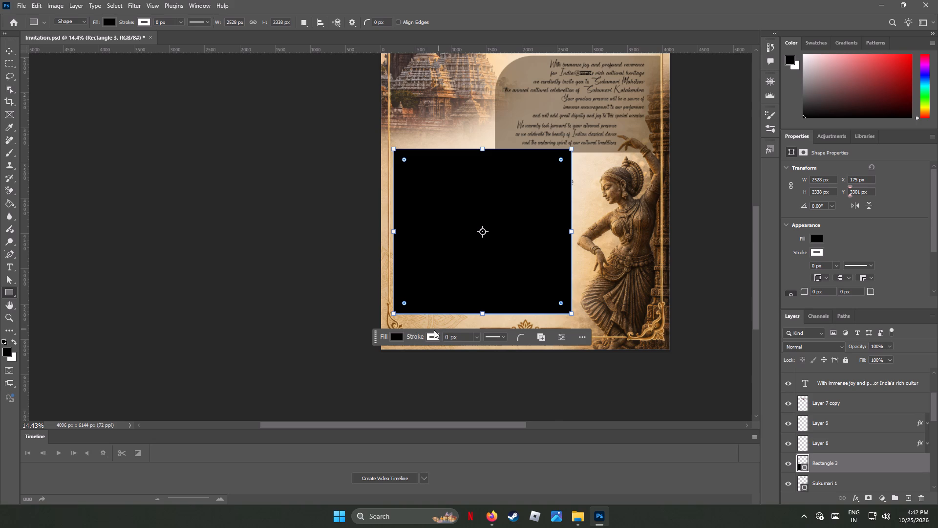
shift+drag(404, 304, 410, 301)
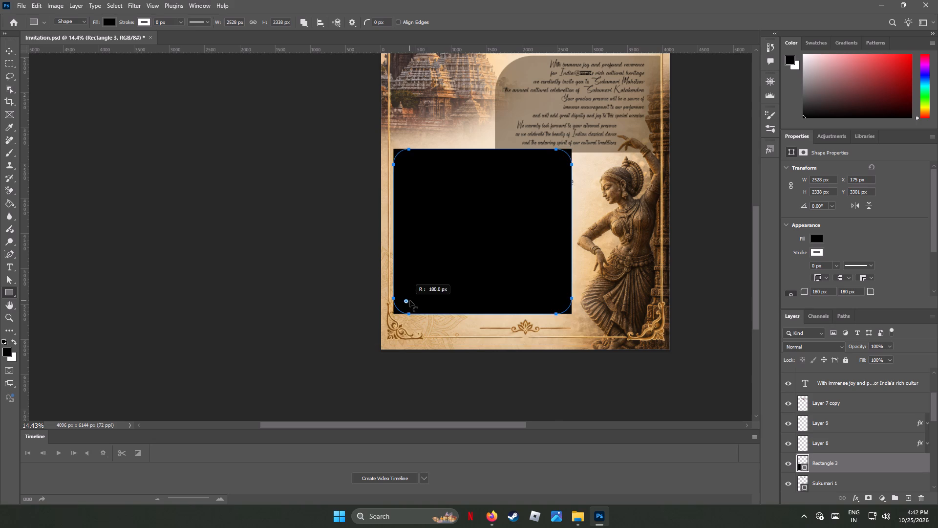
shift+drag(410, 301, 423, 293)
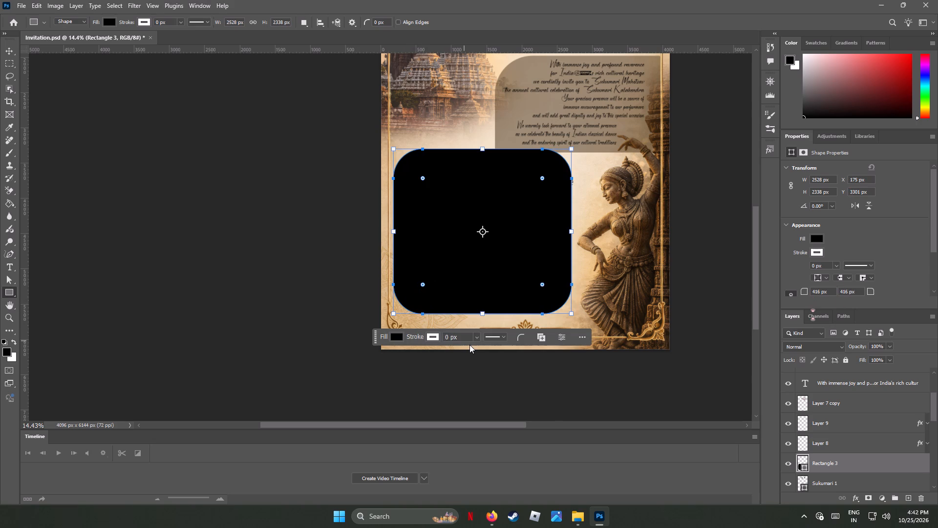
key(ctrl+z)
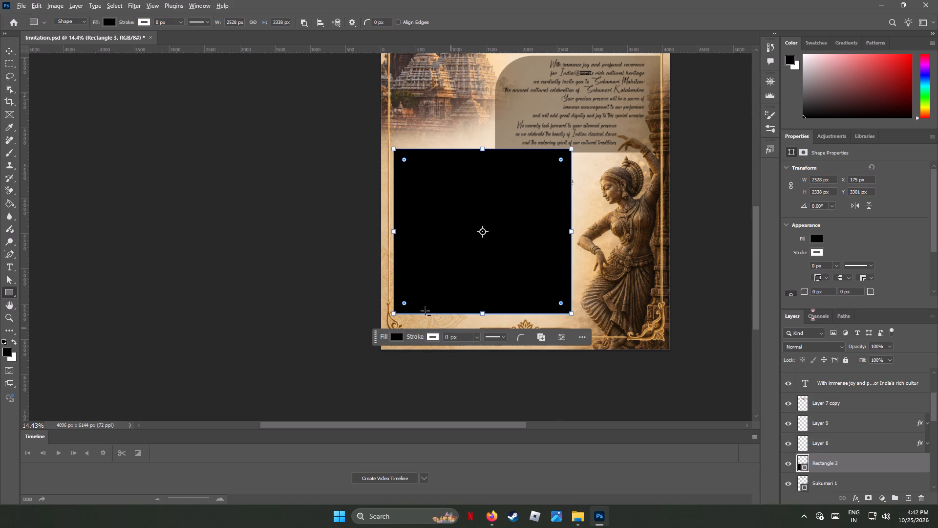
Round only the lower-left corner of the black rectangle, keeping the other three corners square.
alt+drag(404, 303, 415, 300)
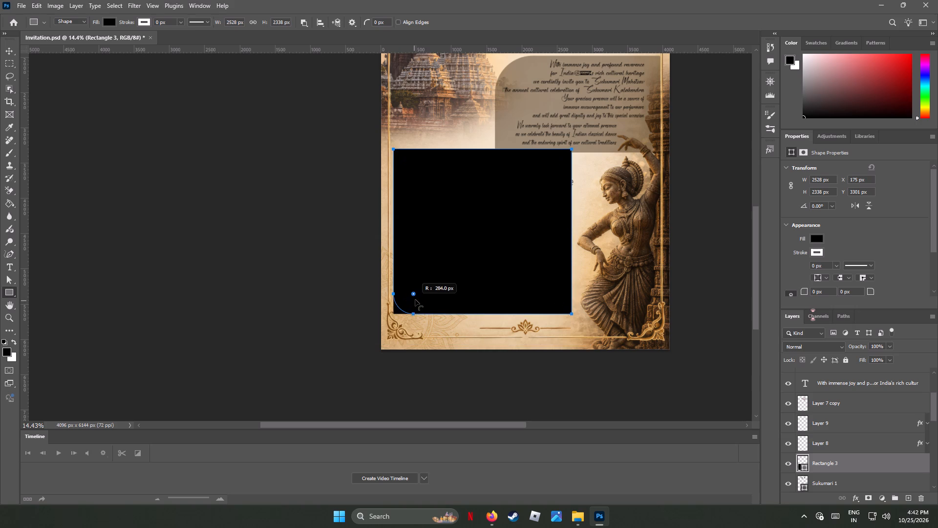
alt+drag(415, 300, 421, 294)
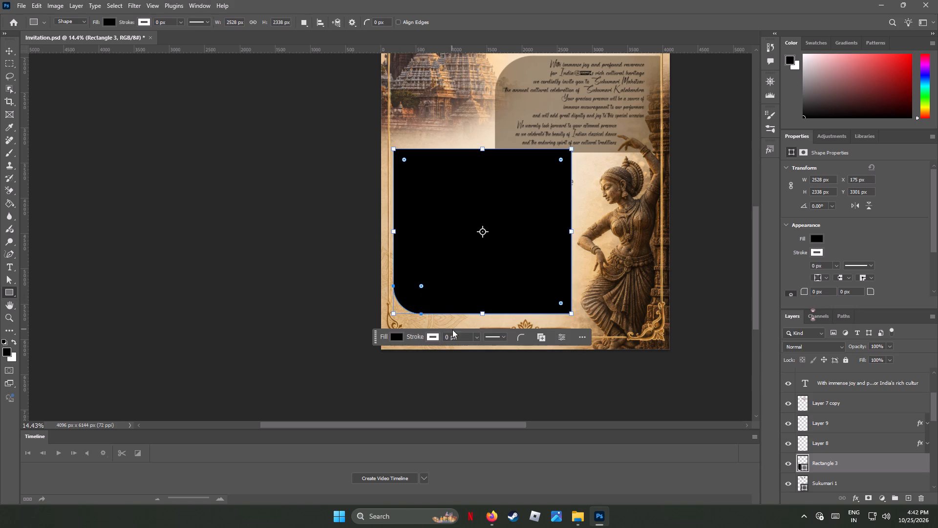
Move the black rectangle slightly down and right to about X 214 px, and stretch its top edge upward to about 2540 px height.
click(10, 50)
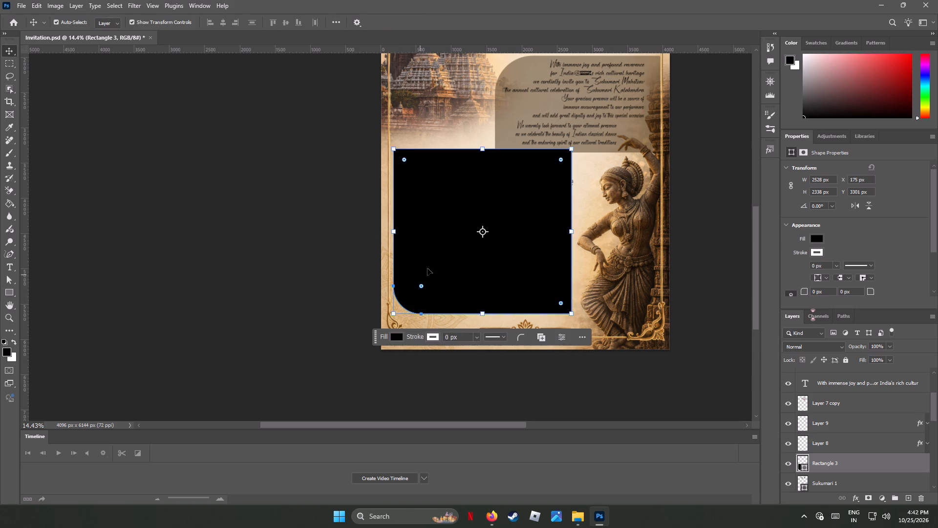
drag(430, 264, 433, 276)
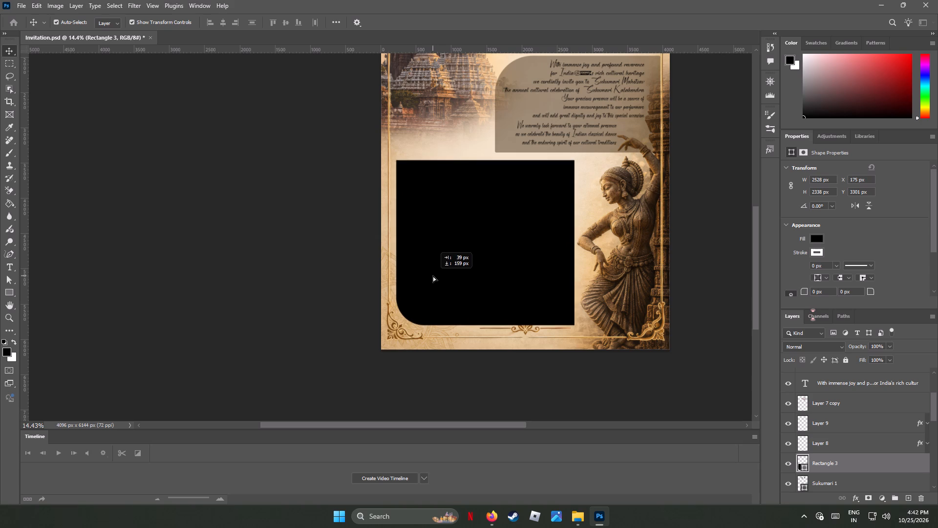
drag(433, 276, 433, 276)
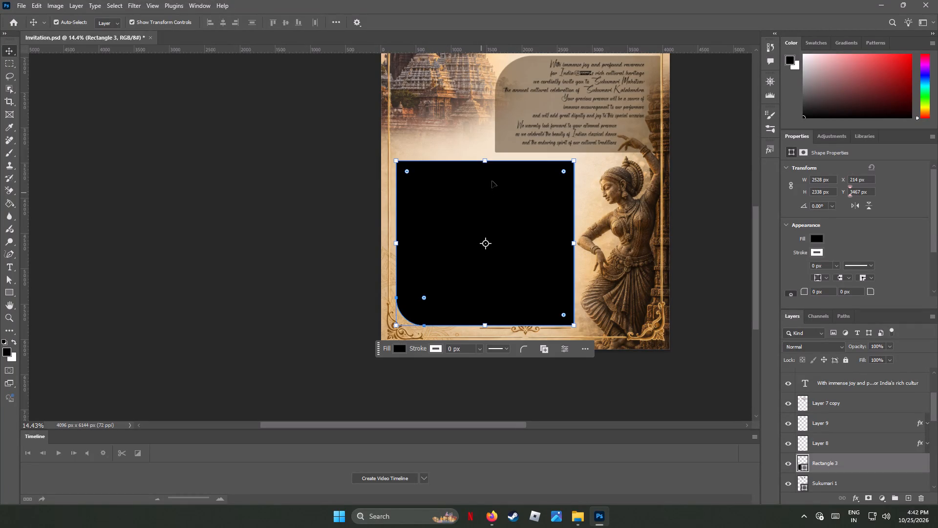
drag(485, 155, 485, 151)
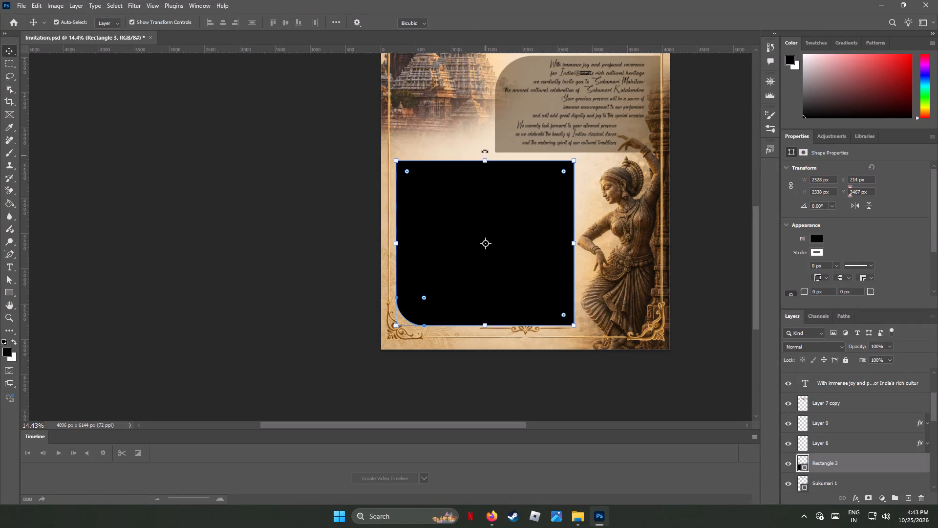
drag(485, 151, 484, 142)
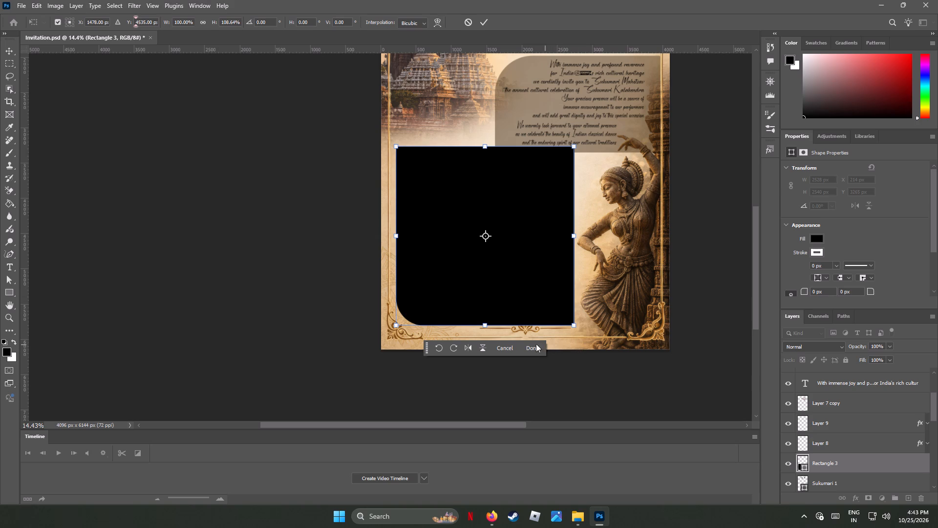
Add anchor points with the Pen tool along the black shape's bottom edge, above the ornament line's outer ends and on both sides of the lotus.
alt+scroll(530, 346, up, 6)
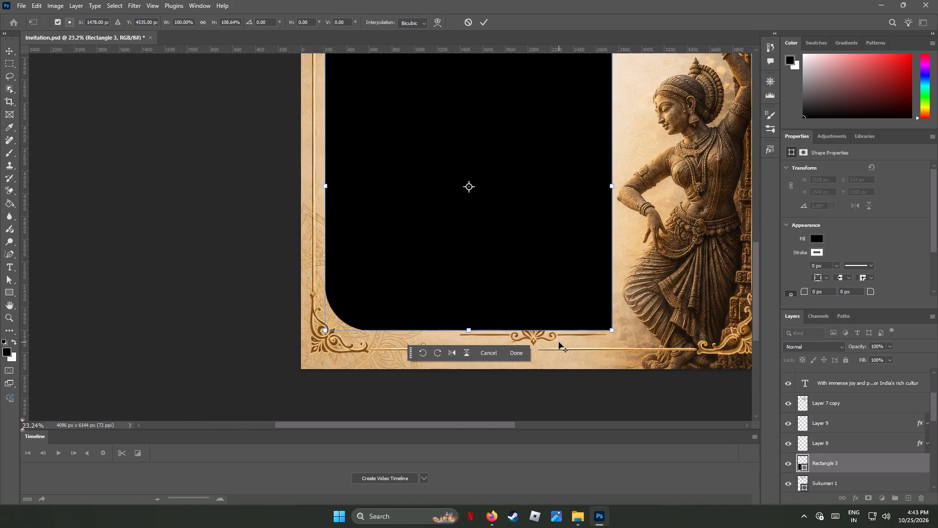
alt+scroll(559, 342, up, 5)
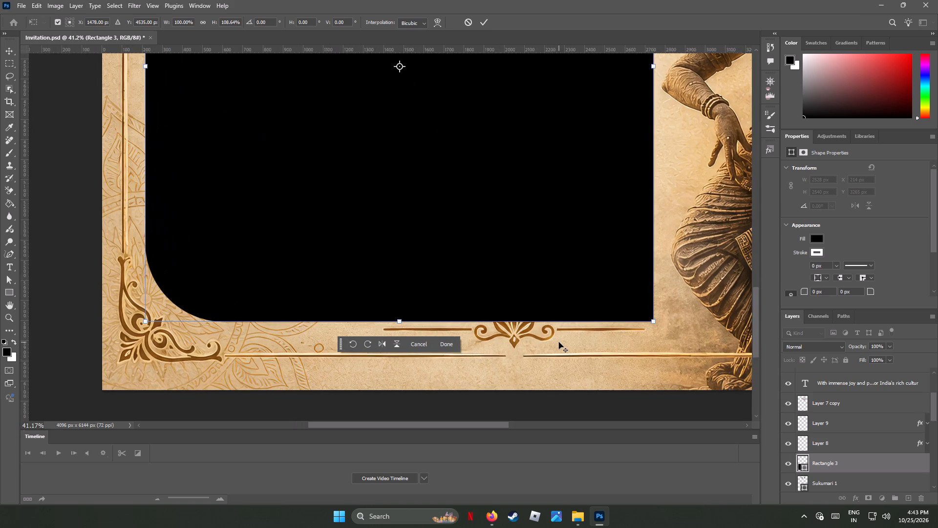
alt+scroll(559, 342, up, 2)
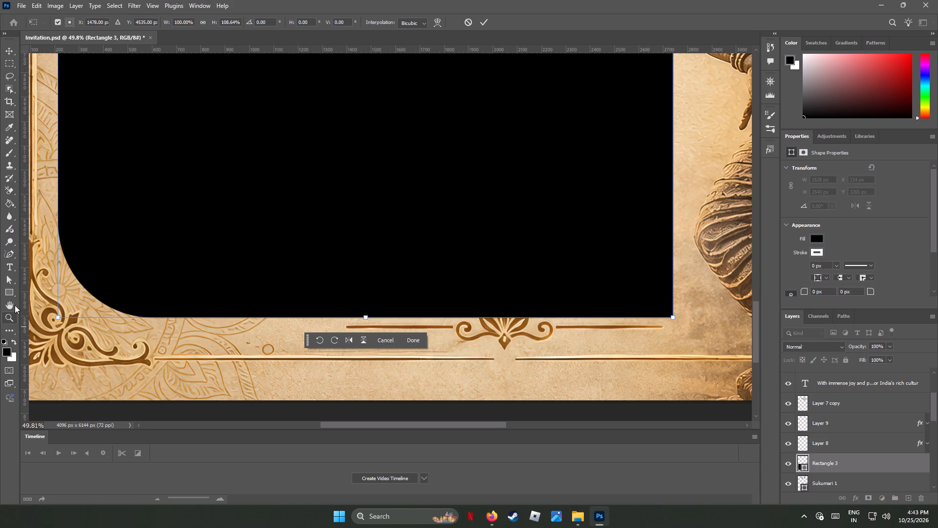
right_click(8, 252)
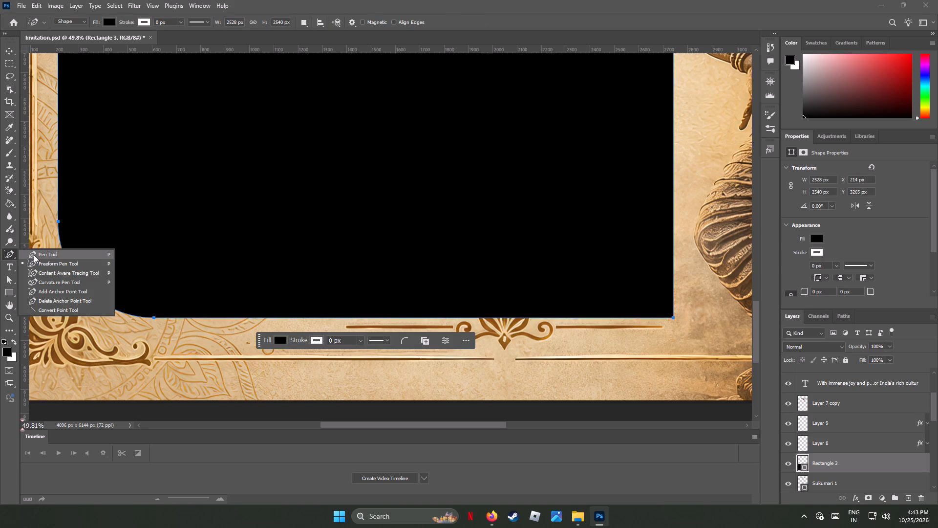
click(43, 255)
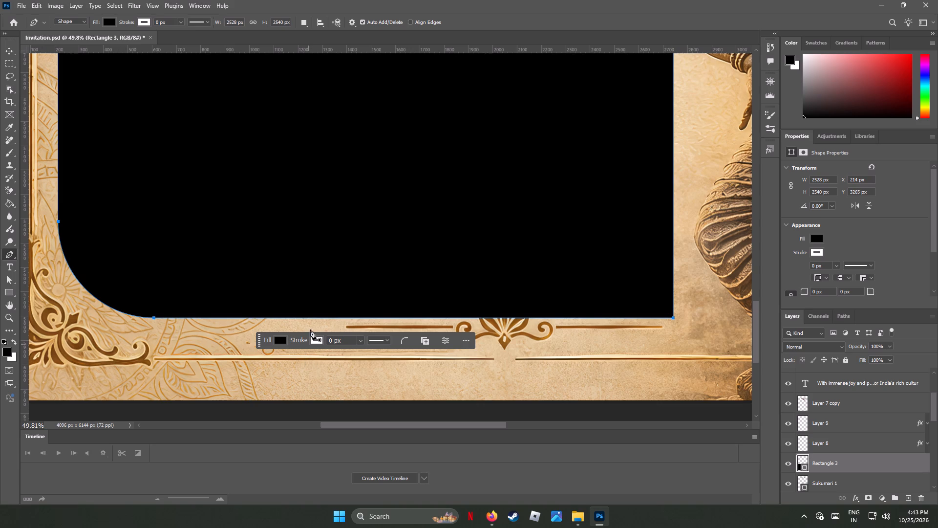
click(347, 319)
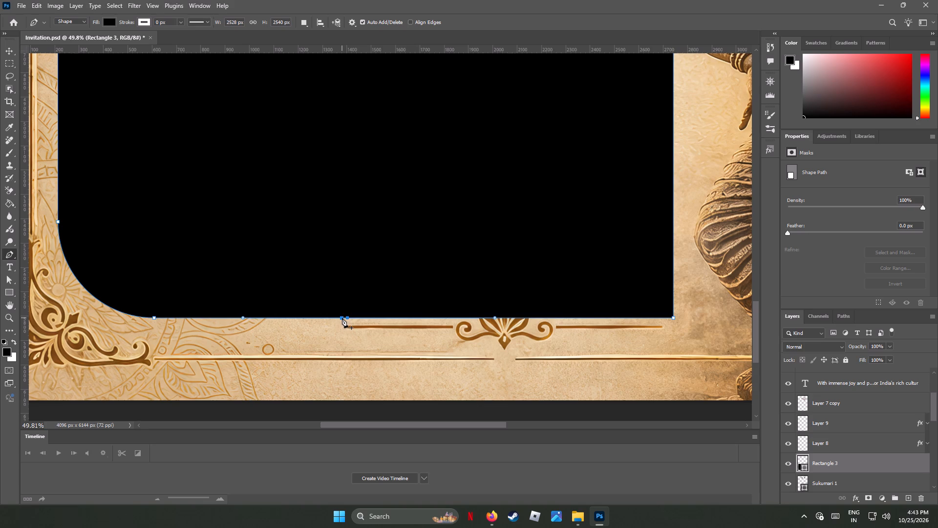
click(451, 318)
click(557, 318)
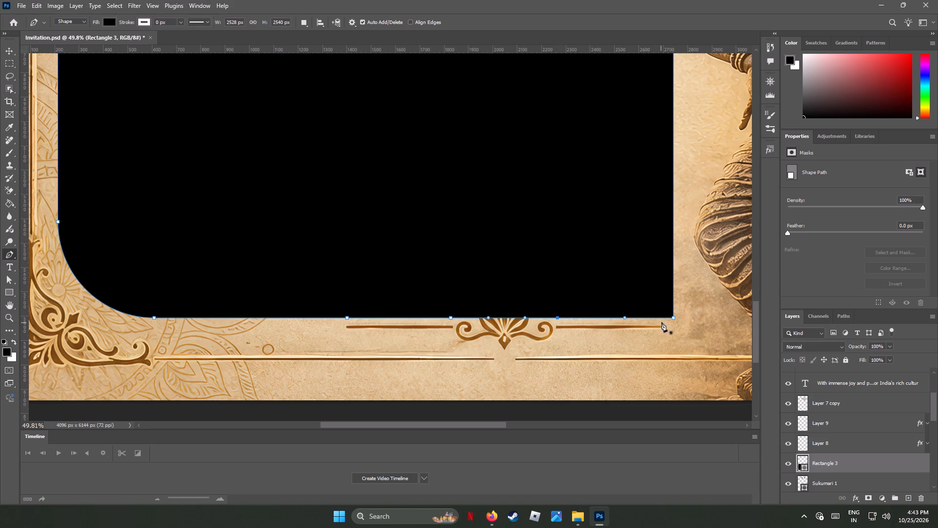
click(662, 317)
Raise the bottom-edge anchor points above the ornament line's left end and just left of the lotus to the same level.
alt+scroll(352, 310, up, 7)
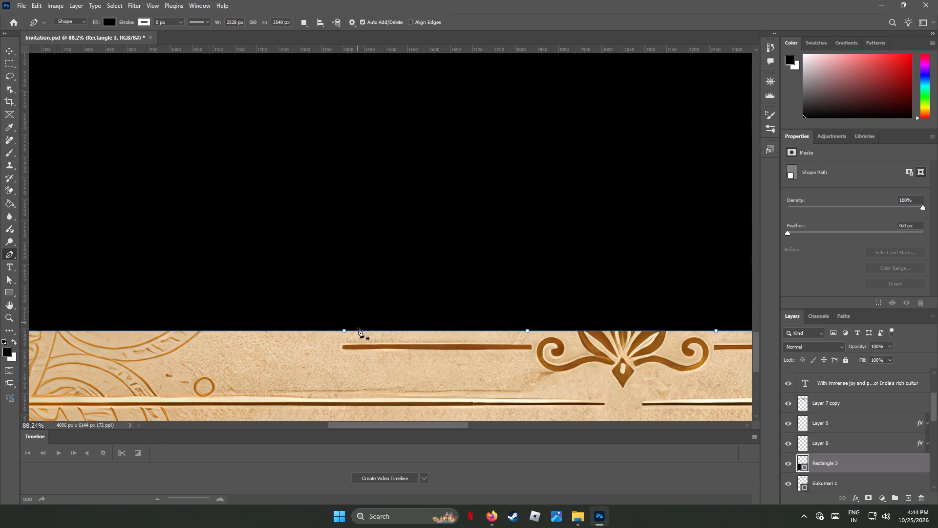
ctrl+drag(344, 330, 344, 296)
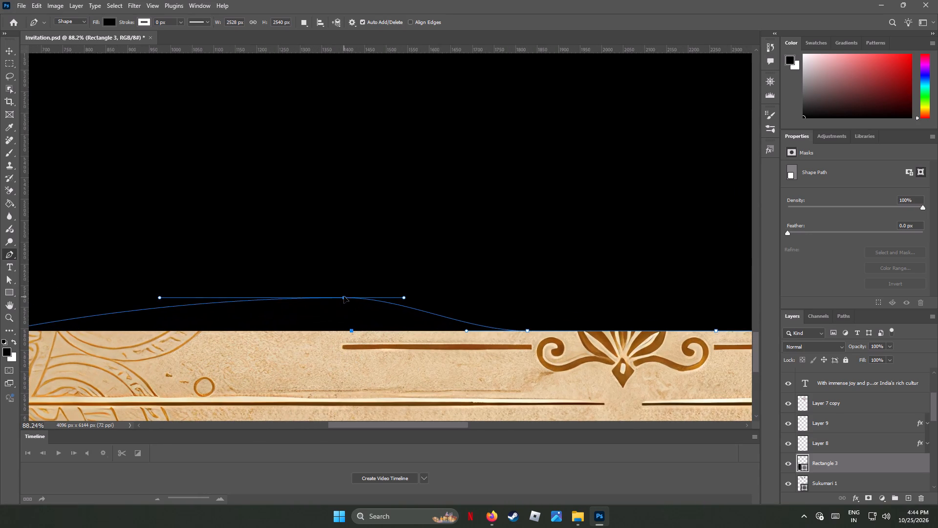
ctrl+drag(344, 296, 344, 302)
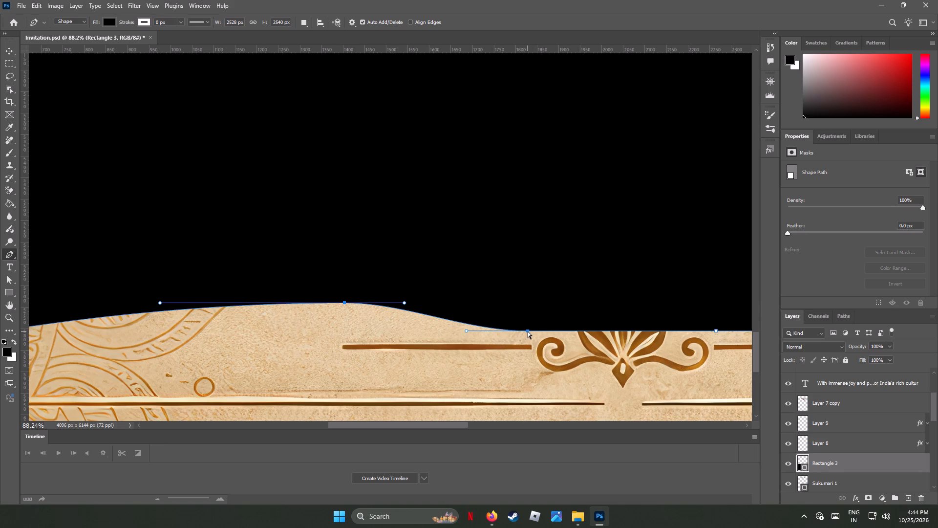
ctrl+drag(528, 331, 524, 309)
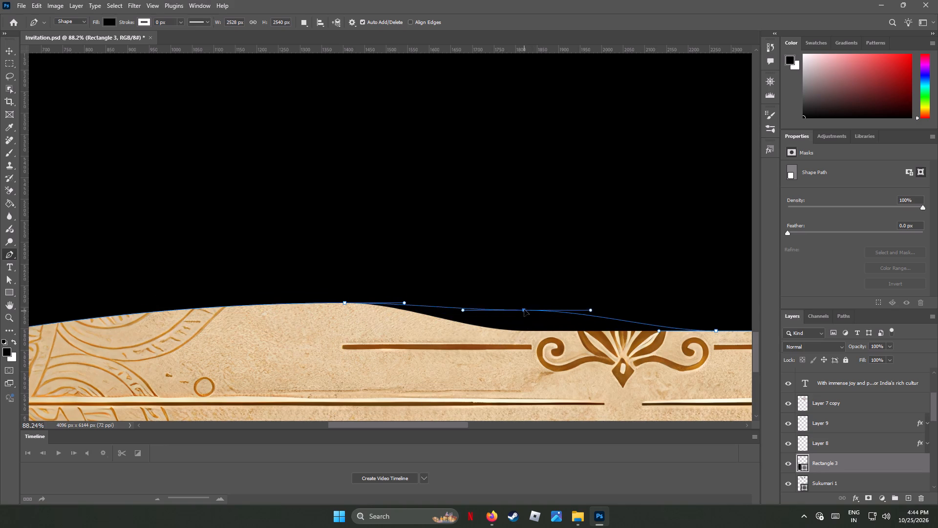
ctrl+drag(524, 309, 524, 304)
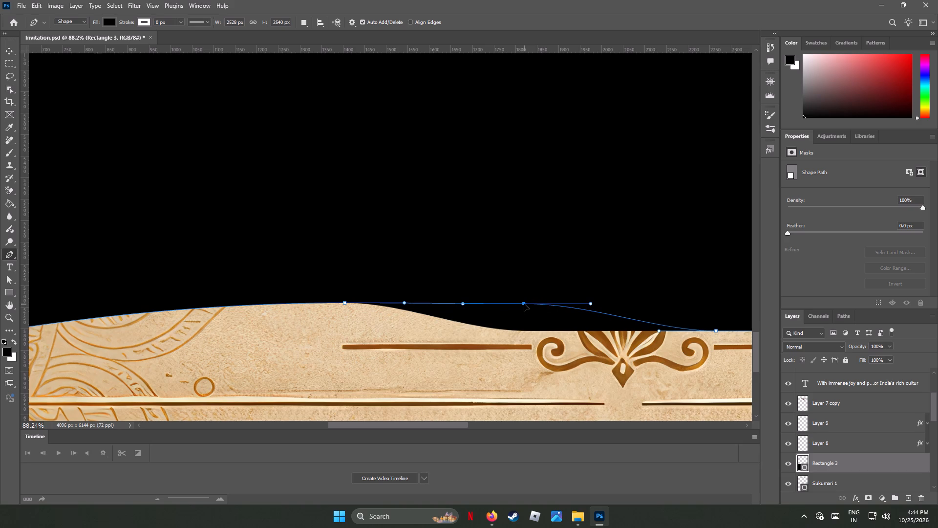
ctrl+drag(524, 304, 525, 304)
ctrl+drag(525, 304, 525, 303)
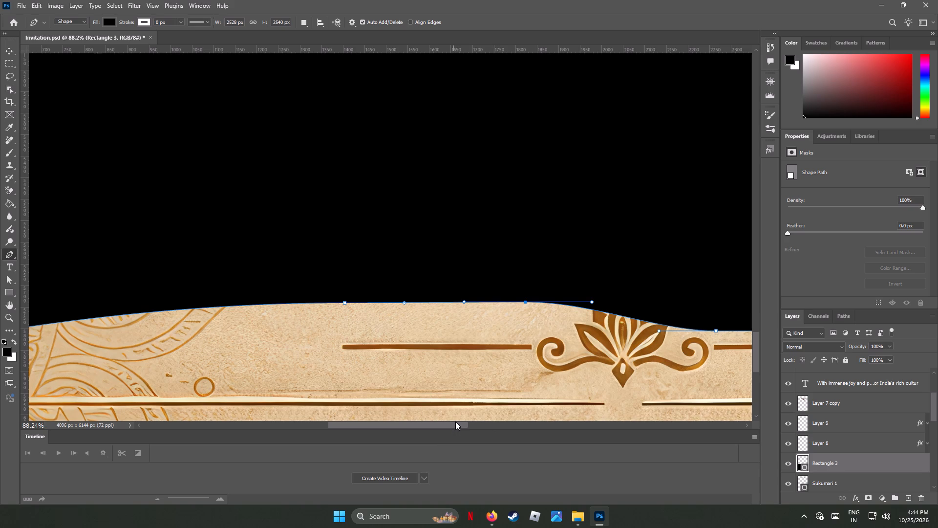
Pull a separate anchor point at the ornament line's left end down below the raised edge to form a stepped corner.
alt+scroll(447, 404, down, 8)
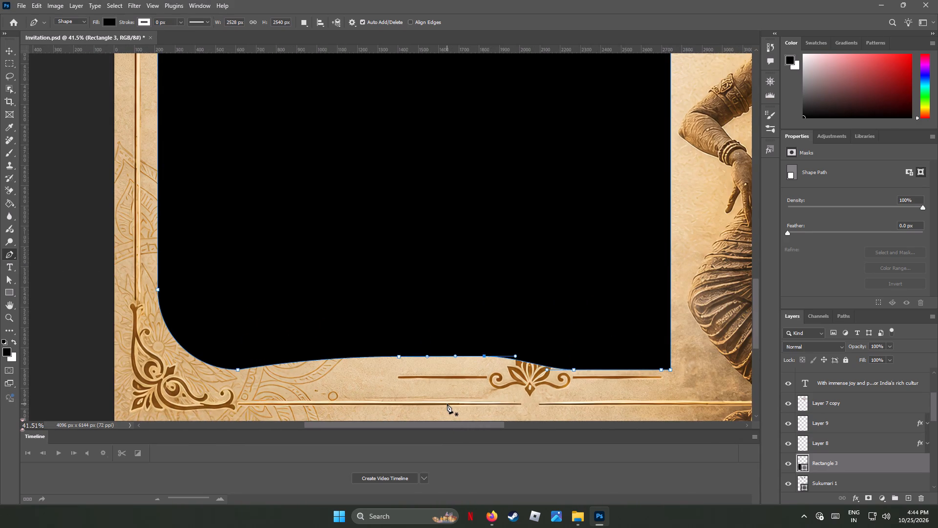
alt+scroll(433, 409, up, 10)
alt+scroll(371, 330, up, 5)
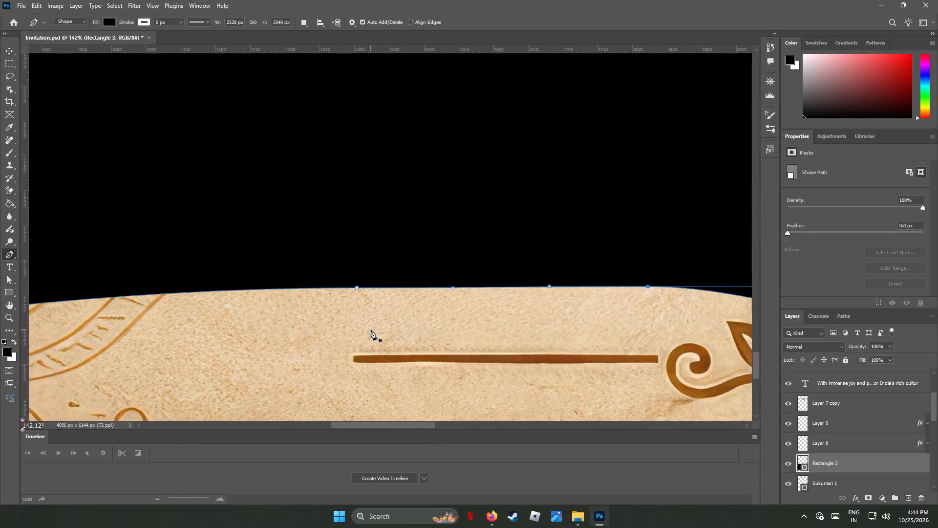
alt+scroll(371, 330, up, 1)
click(341, 274)
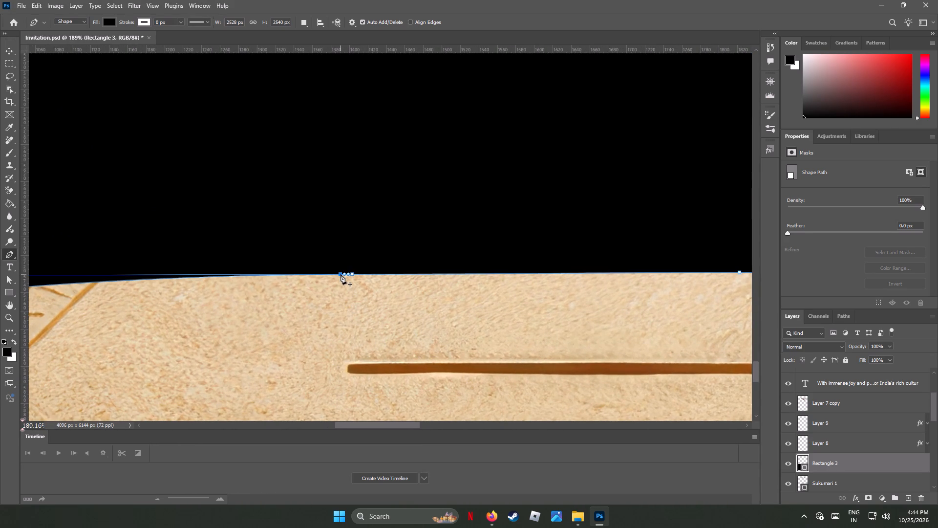
ctrl+drag(341, 274, 350, 323)
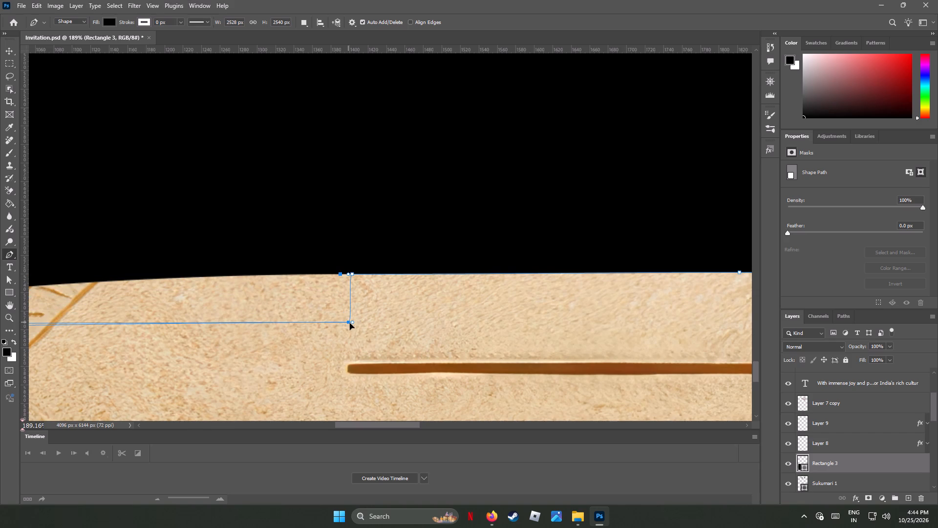
ctrl+drag(350, 323, 352, 322)
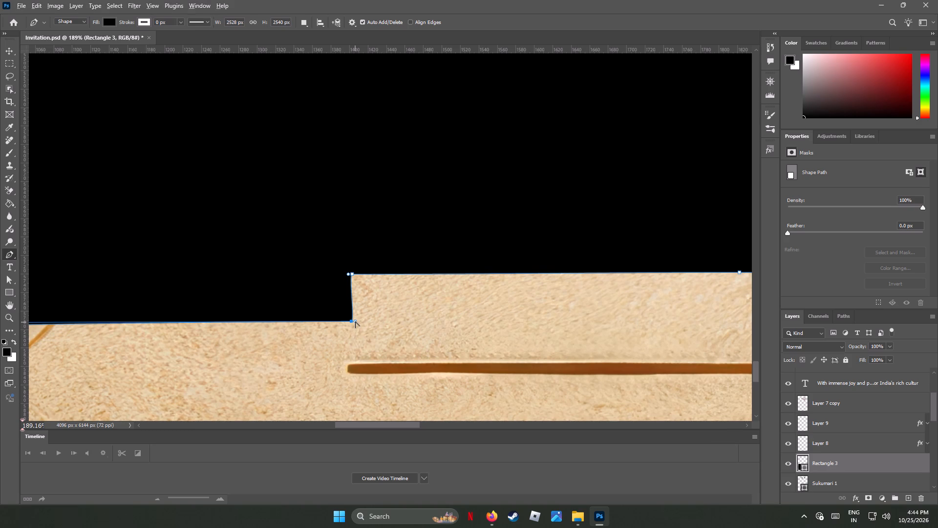
alt+click(355, 321)
Straighten the step's short side by collapsing the upper corner's handle and aligning the lower corner vertically beneath it.
alt+scroll(346, 317, up, 2)
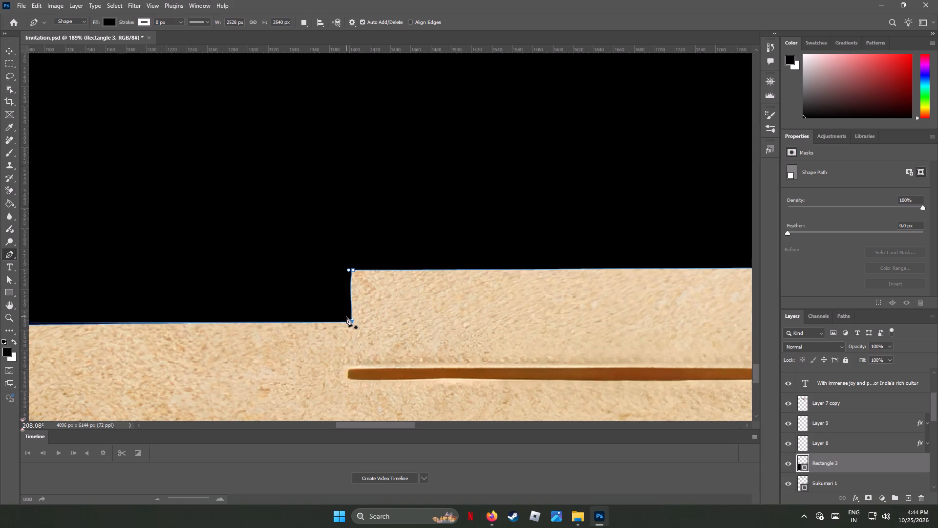
alt+scroll(346, 317, up, 5)
alt+scroll(354, 324, down, 1)
alt+scroll(354, 324, up, 5)
alt+scroll(354, 325, down, 2)
alt+scroll(354, 325, up, 4)
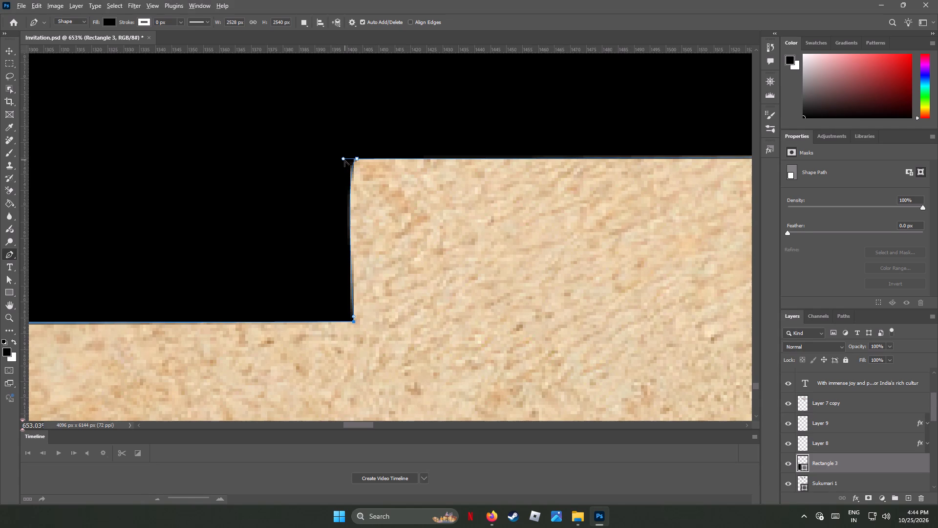
alt+drag(343, 159, 358, 159)
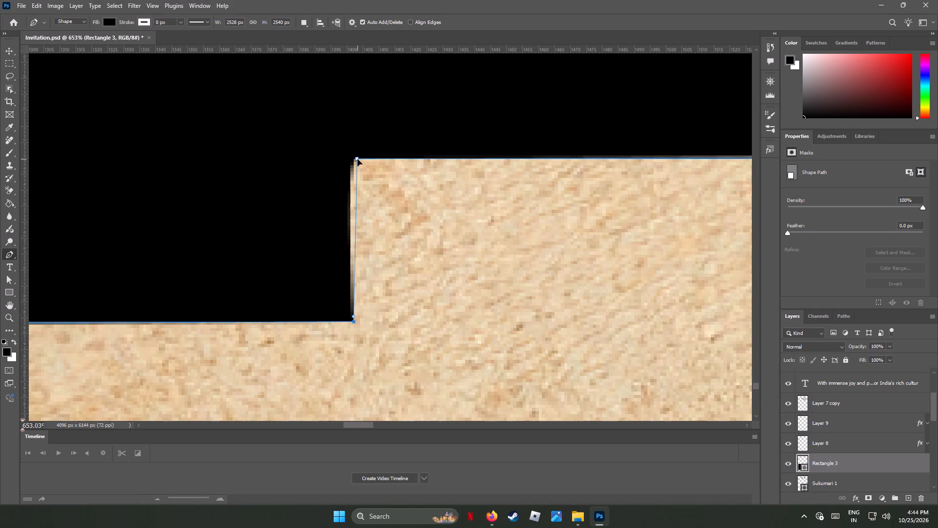
alt+drag(358, 159, 356, 158)
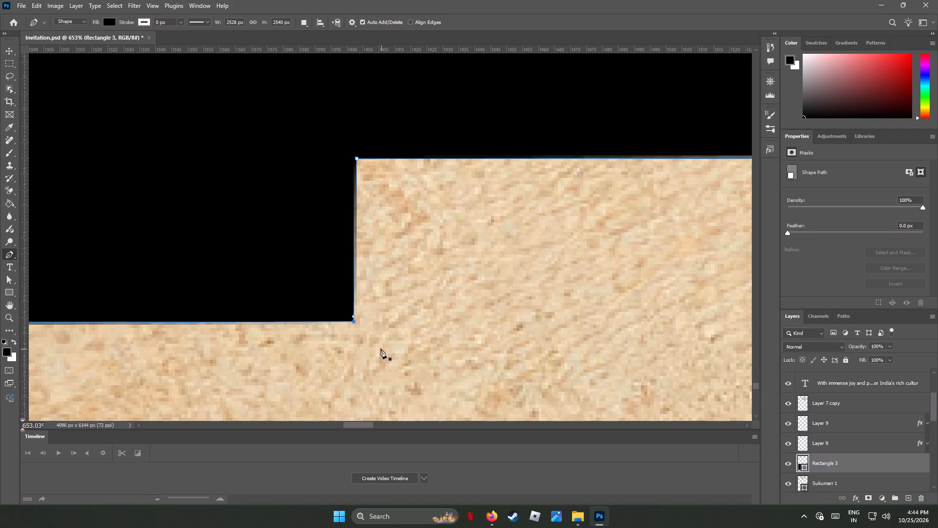
ctrl+click(354, 322)
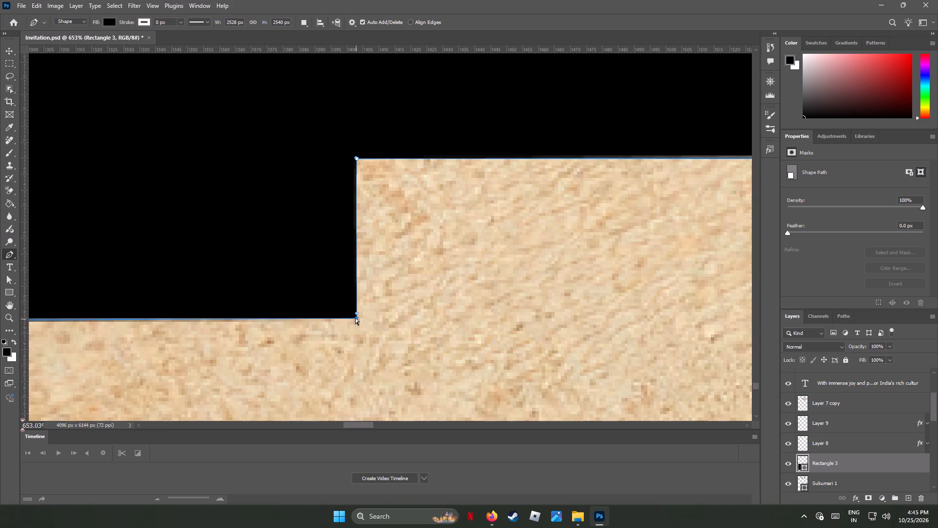
Pull a handle out of the step's lower corner, and lower that corner and its neighbouring bottom-edge anchor level with the rounded corner's end.
alt+scroll(369, 341, down, 3)
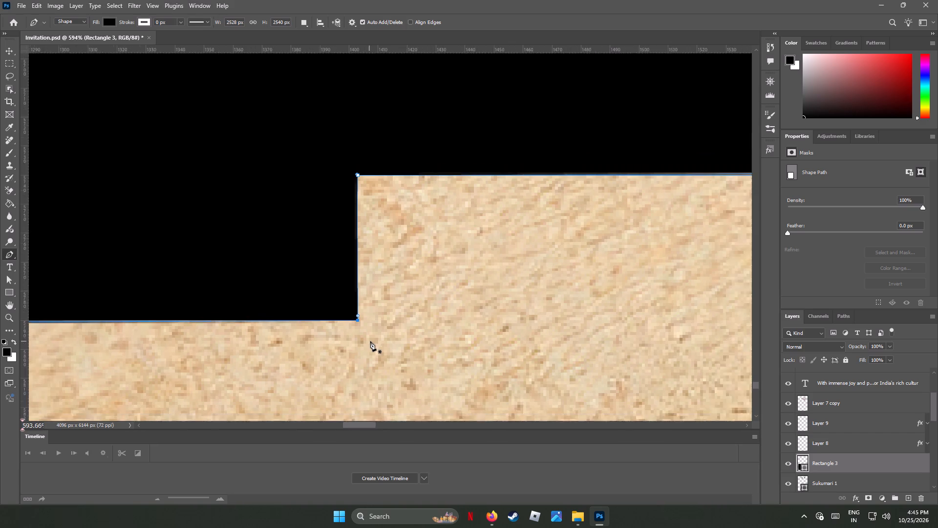
alt+scroll(370, 341, down, 2)
alt+scroll(370, 341, up, 1)
alt+scroll(371, 341, down, 7)
alt+scroll(373, 339, up, 1)
alt+scroll(373, 339, down, 14)
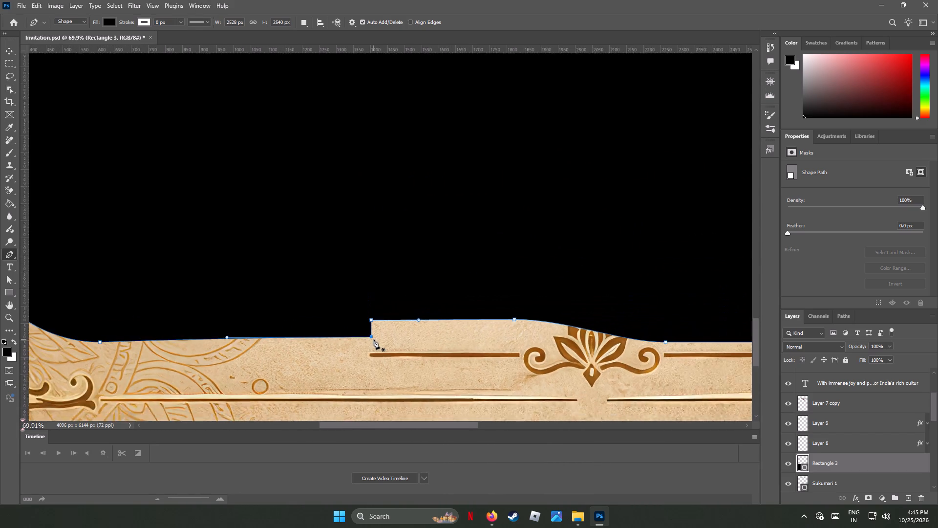
alt+scroll(374, 339, down, 1)
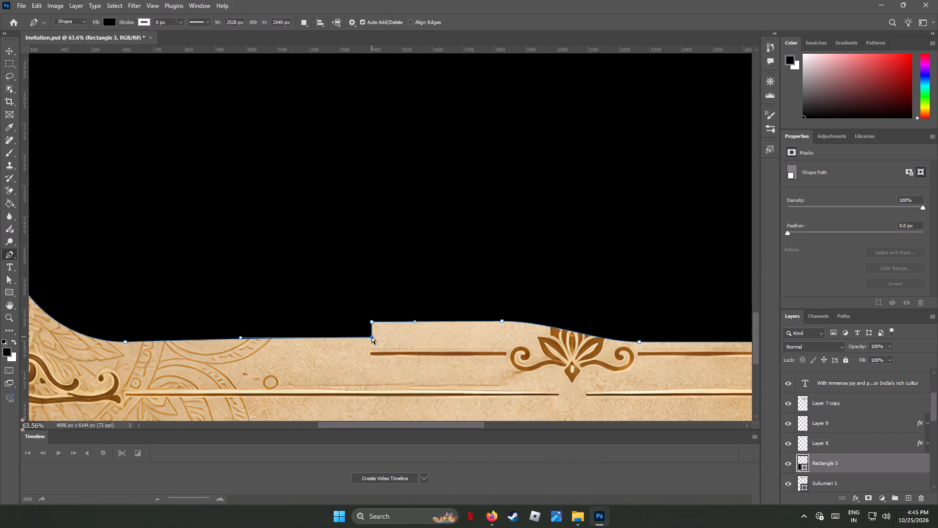
ctrl+drag(371, 337, 389, 342)
ctrl+drag(389, 342, 389, 341)
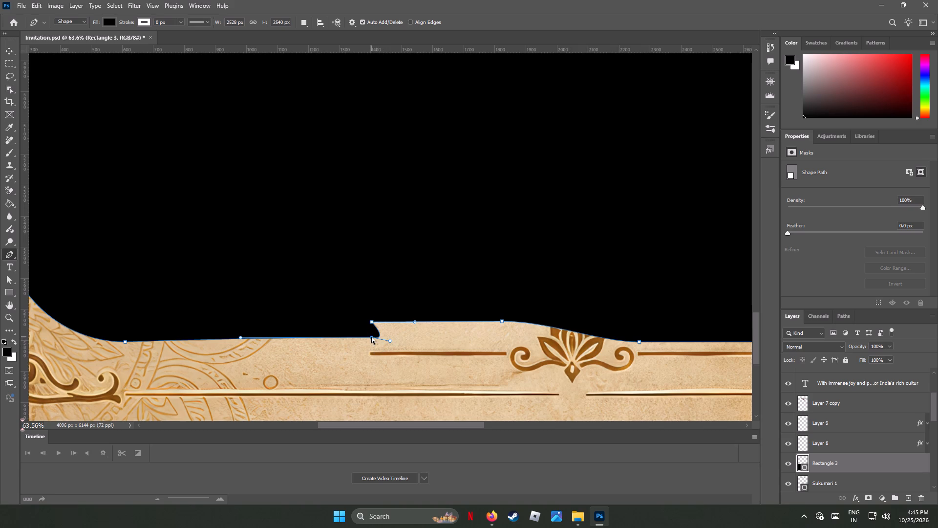
ctrl+click(371, 337)
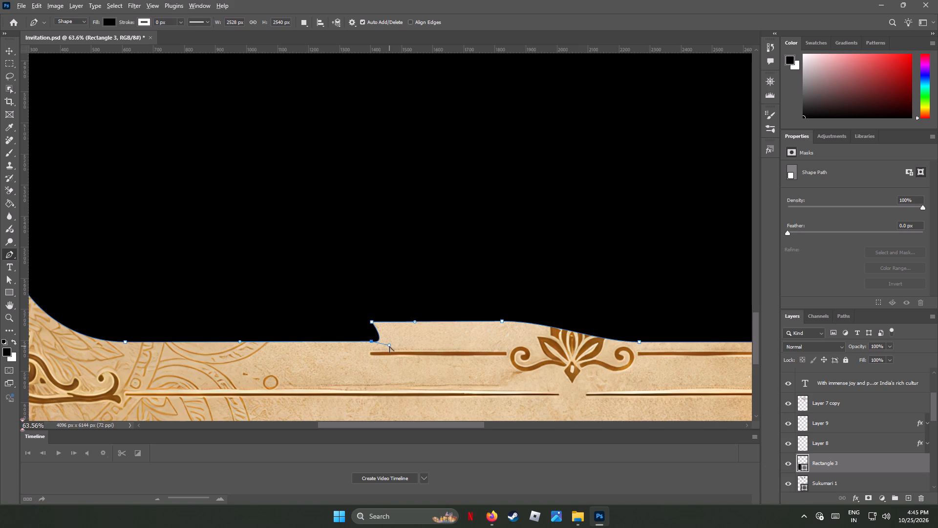
Collapse the lower step corner's direction handles onto its anchor point to sharpen the corner.
alt+drag(389, 346, 372, 342)
alt+scroll(373, 343, up, 19)
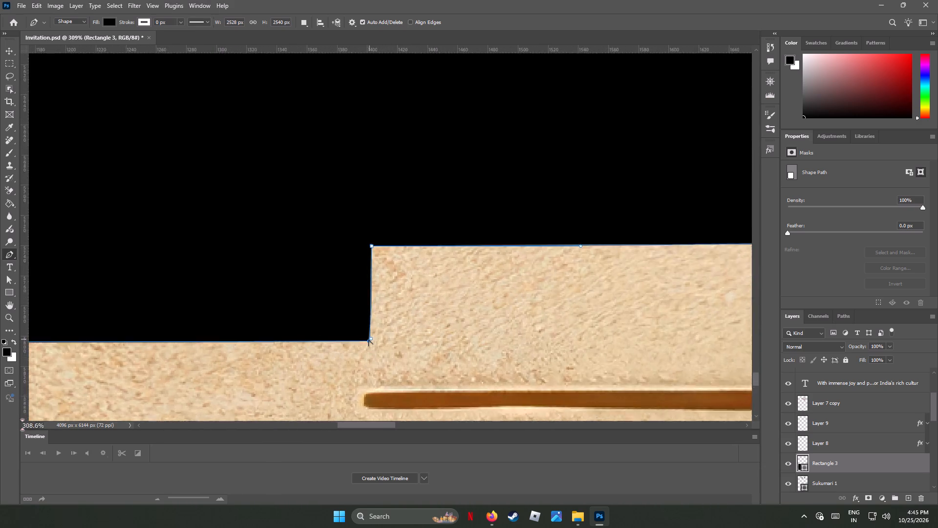
alt+scroll(366, 347, up, 6)
alt+scroll(370, 345, down, 3)
alt+scroll(370, 345, up, 10)
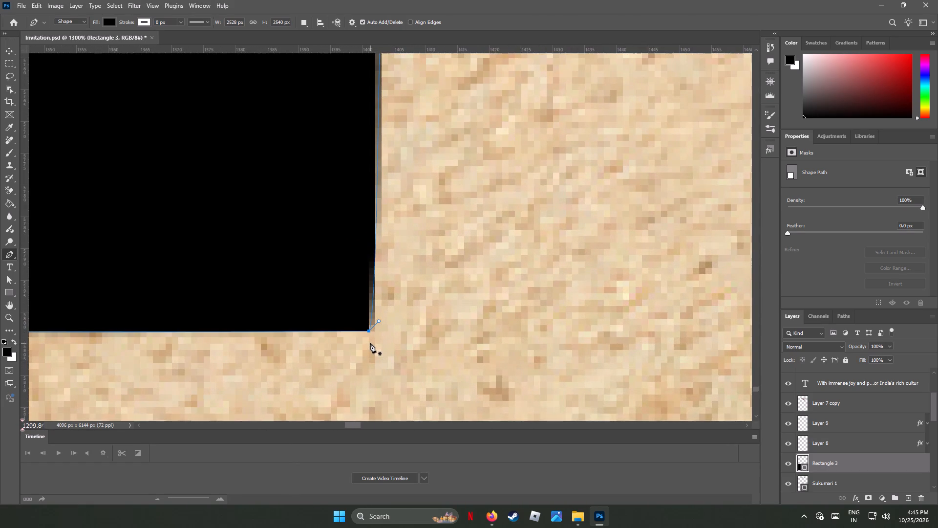
alt+scroll(364, 340, up, 9)
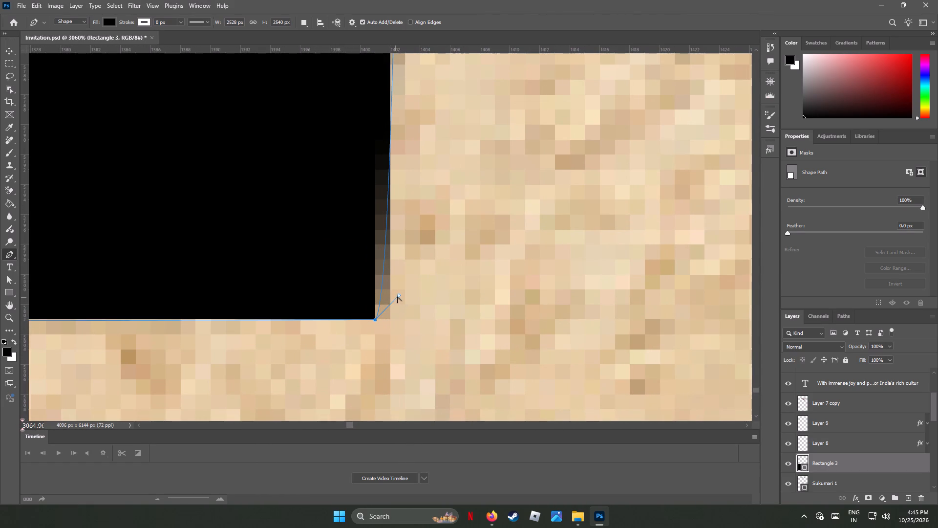
alt+drag(399, 295, 376, 318)
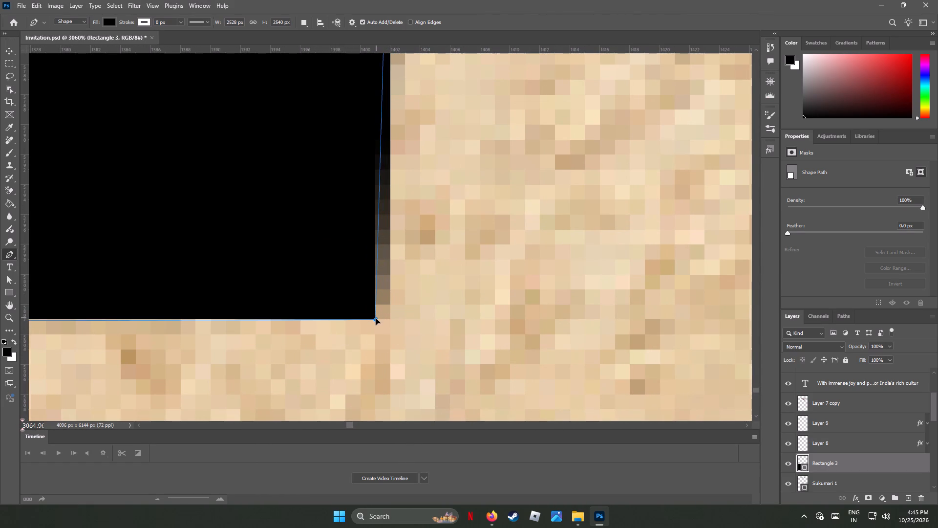
alt+drag(376, 318, 374, 319)
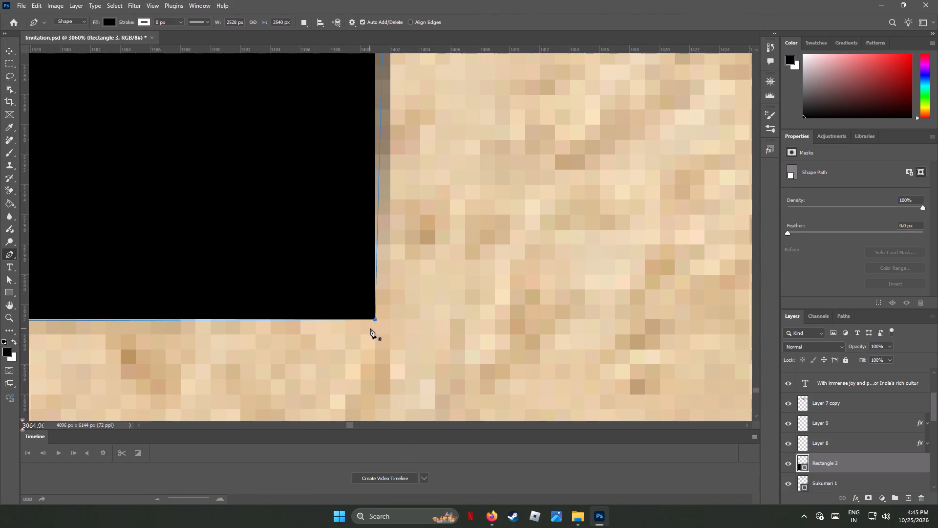
alt+scroll(374, 327, up, 2)
alt+scroll(375, 324, down, 1)
alt+scroll(375, 324, up, 9)
alt+scroll(375, 320, down, 2)
alt+scroll(375, 319, up, 5)
alt+scroll(375, 316, down, 1)
alt+scroll(375, 316, up, 2)
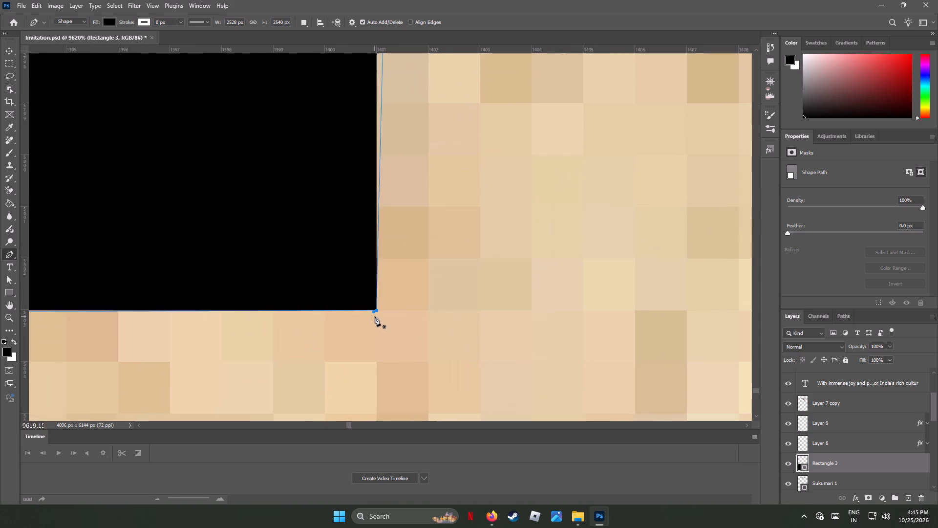
alt+scroll(375, 316, up, 6)
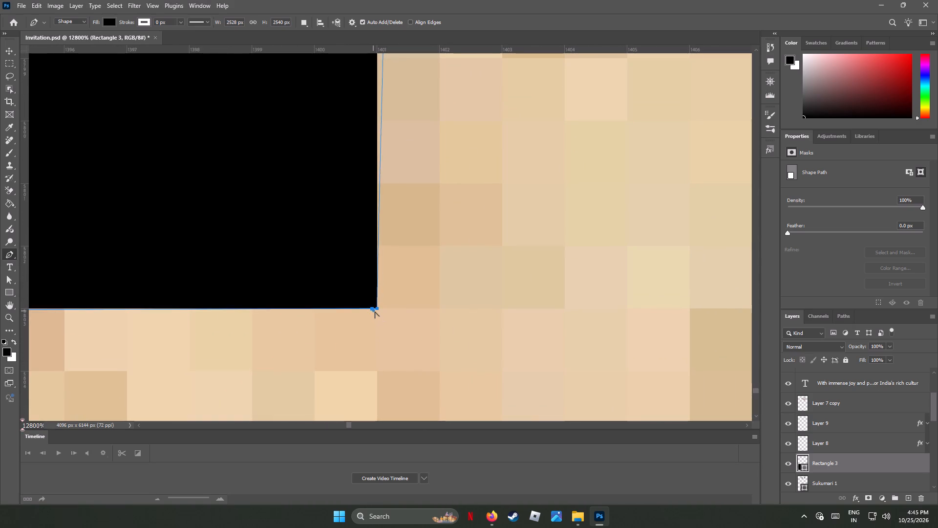
alt+drag(373, 310, 374, 310)
alt+drag(374, 310, 378, 309)
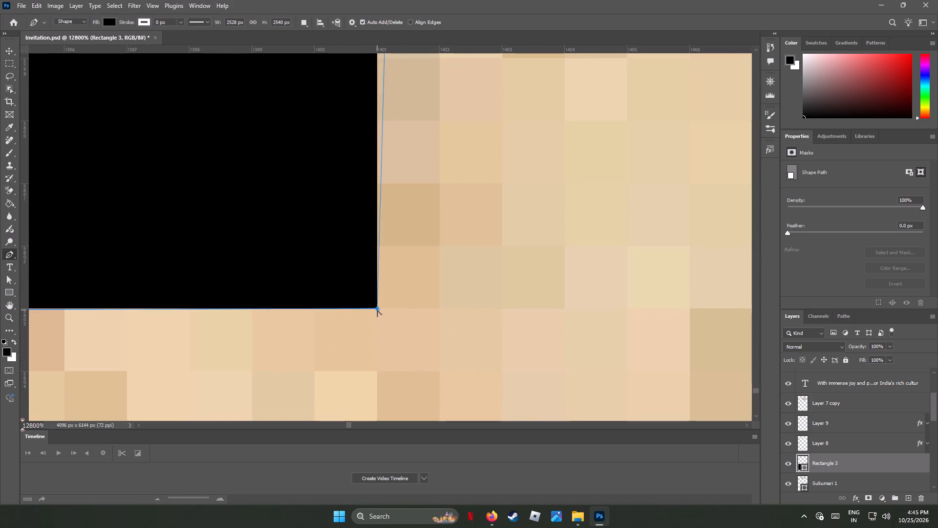
Re-pull the direction handles at the step's upper corner and collapse both onto the anchor to make a sharp corner.
alt+scroll(398, 312, down, 16)
alt+scroll(401, 310, up, 1)
alt+scroll(401, 310, down, 2)
alt+scroll(401, 310, up, 1)
alt+scroll(401, 310, down, 2)
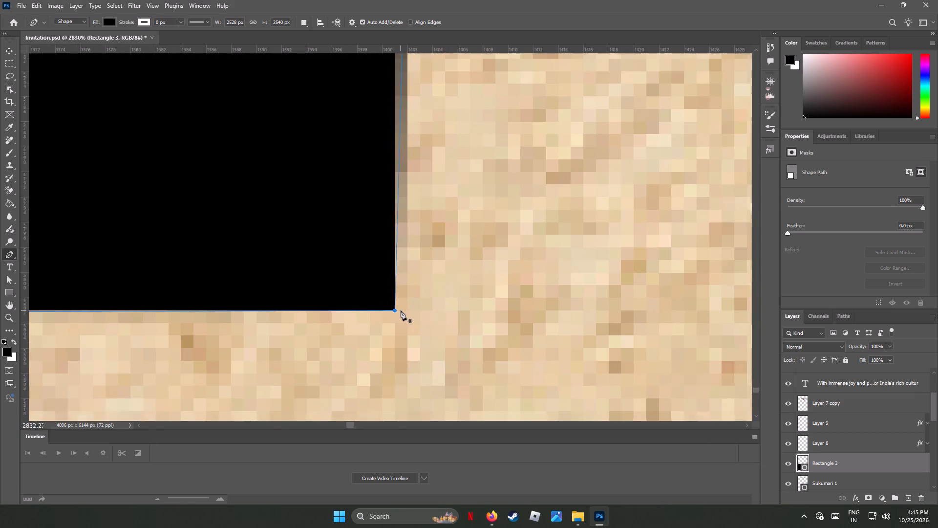
alt+scroll(401, 310, down, 2)
alt+scroll(401, 310, up, 1)
alt+scroll(401, 310, down, 16)
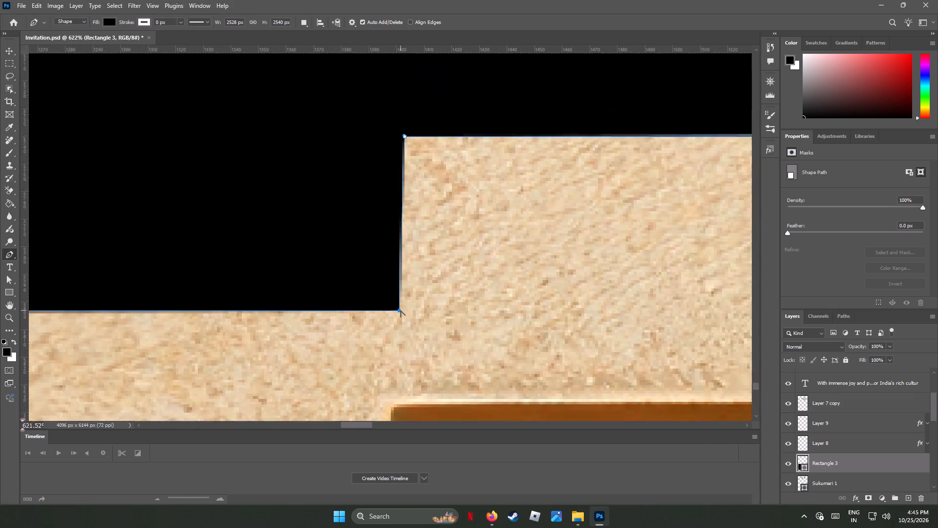
alt+scroll(405, 160, up, 12)
alt+scroll(400, 184, down, 2)
alt+scroll(400, 184, up, 3)
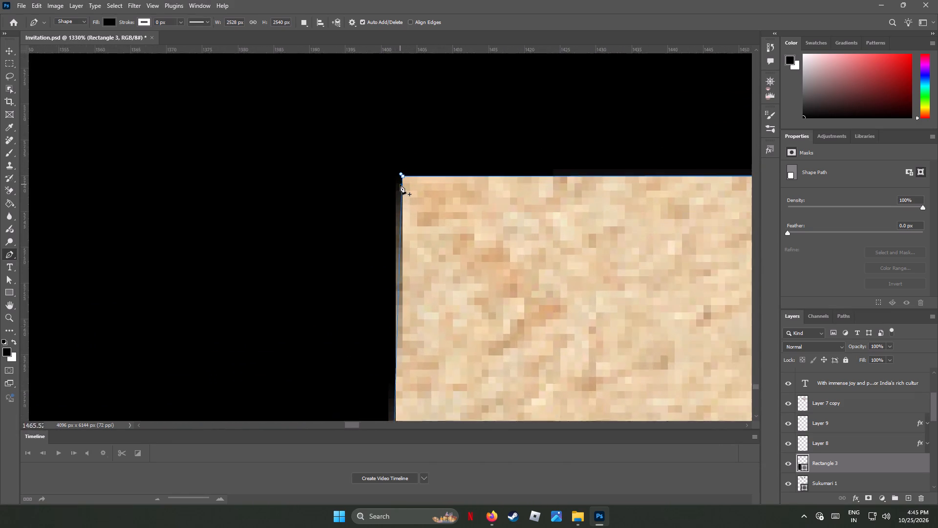
alt+scroll(400, 184, up, 15)
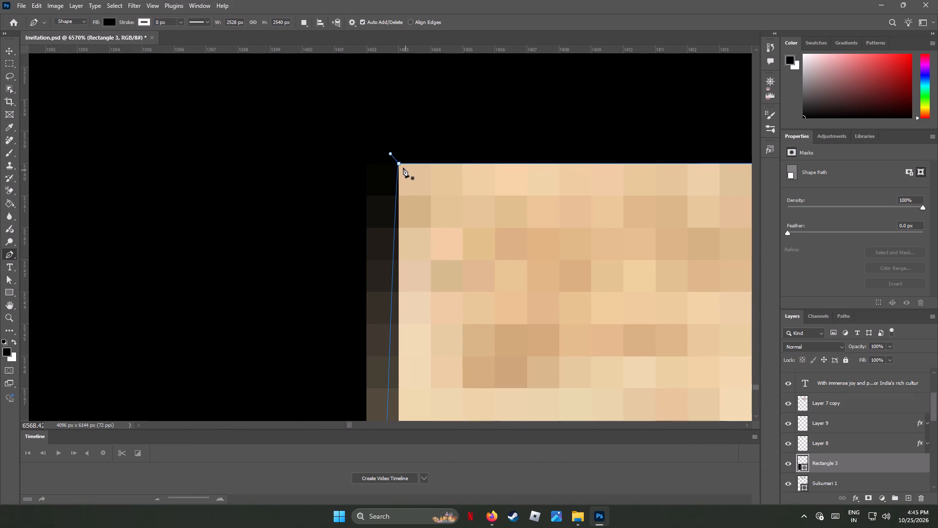
alt+drag(399, 163, 420, 175)
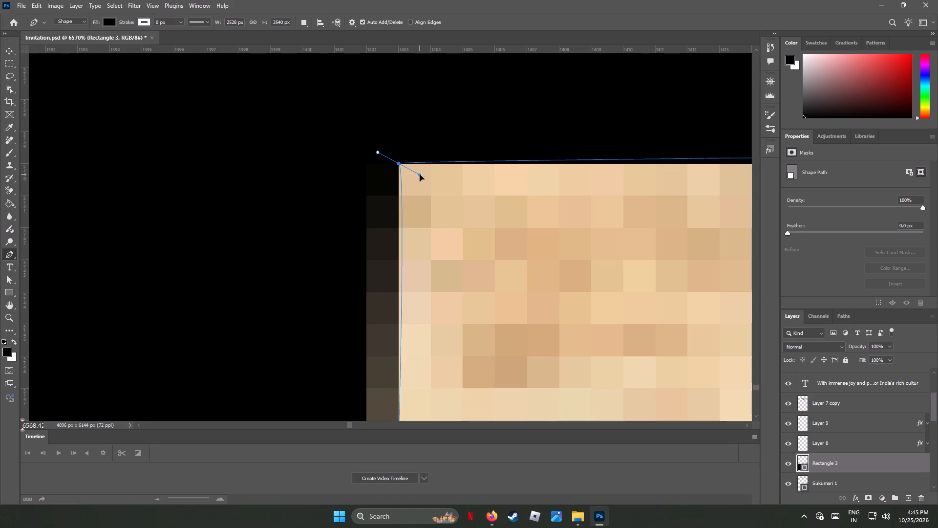
alt+drag(420, 175, 398, 171)
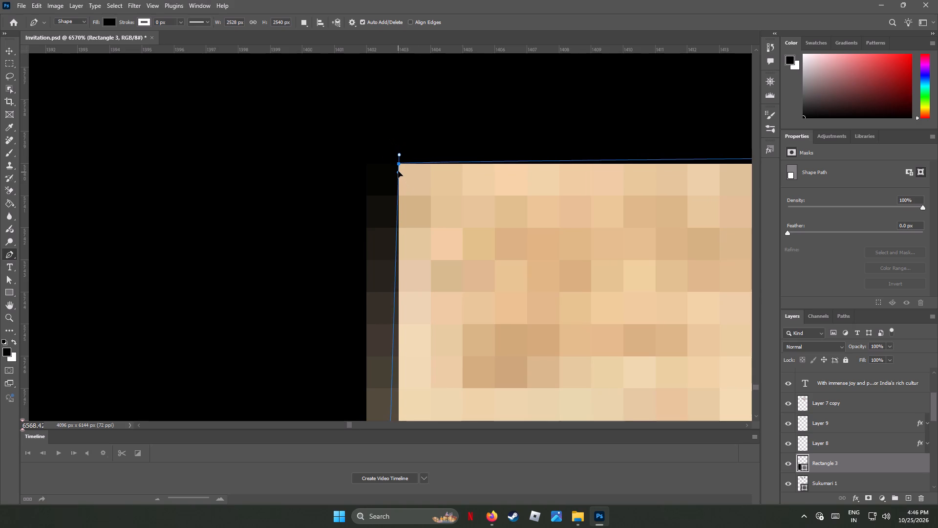
alt+drag(398, 171, 404, 170)
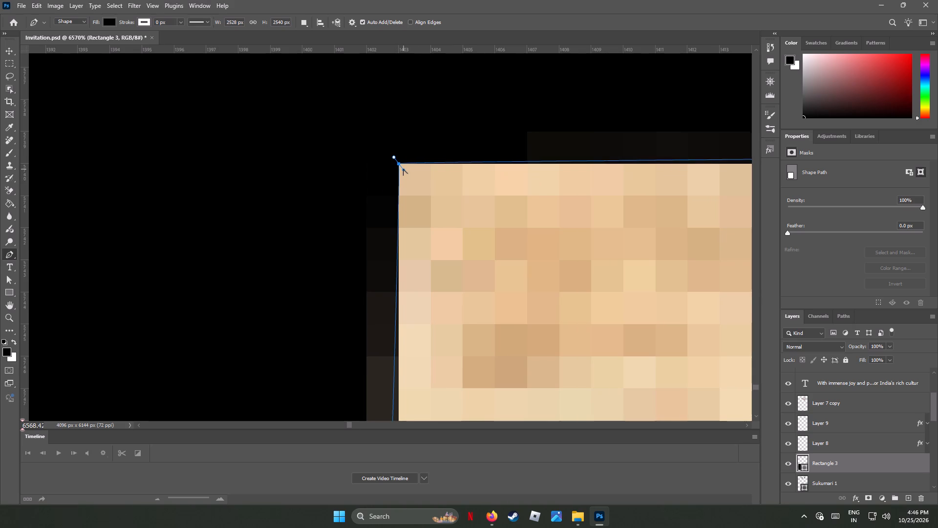
alt+scroll(403, 169, up, 15)
alt+scroll(398, 164, down, 1)
alt+scroll(398, 164, up, 4)
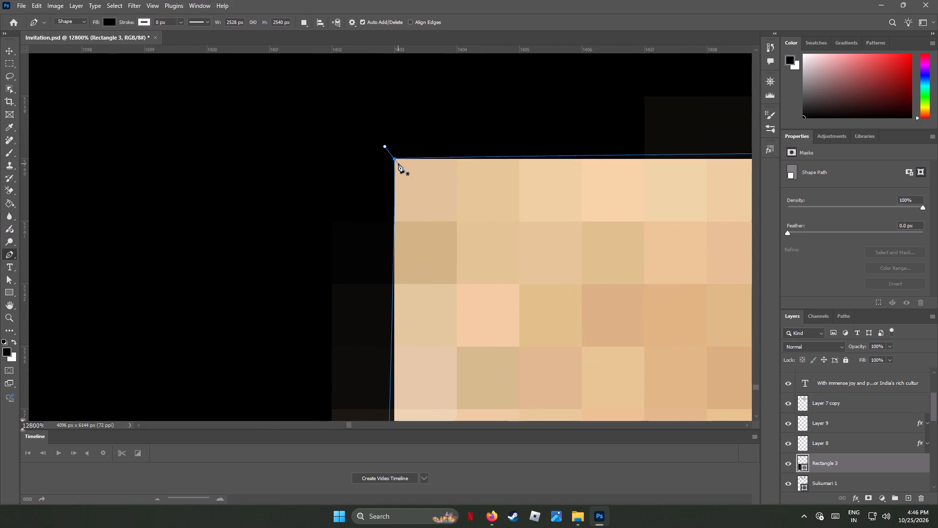
alt+scroll(398, 186, up, 9)
alt+scroll(424, 181, down, 8)
alt+scroll(424, 181, up, 12)
alt+scroll(424, 181, down, 1)
alt+scroll(424, 181, up, 14)
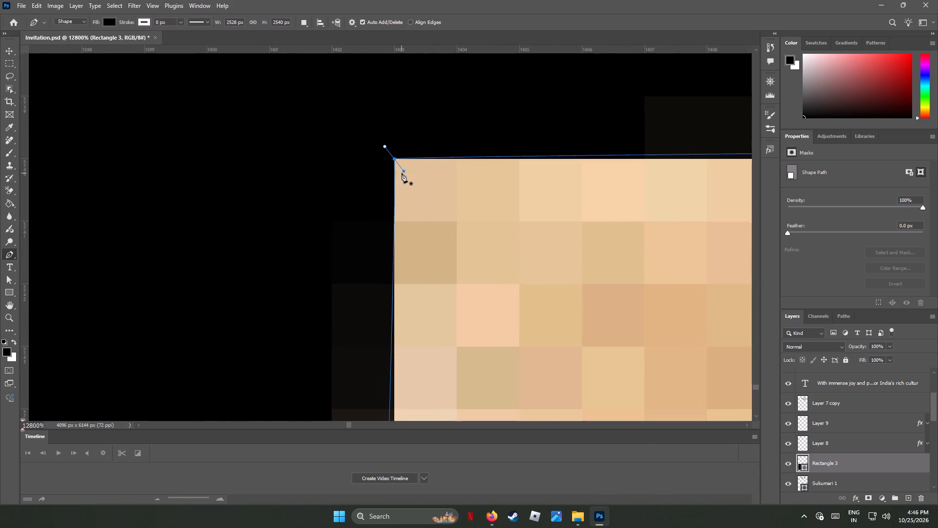
alt+drag(405, 173, 397, 161)
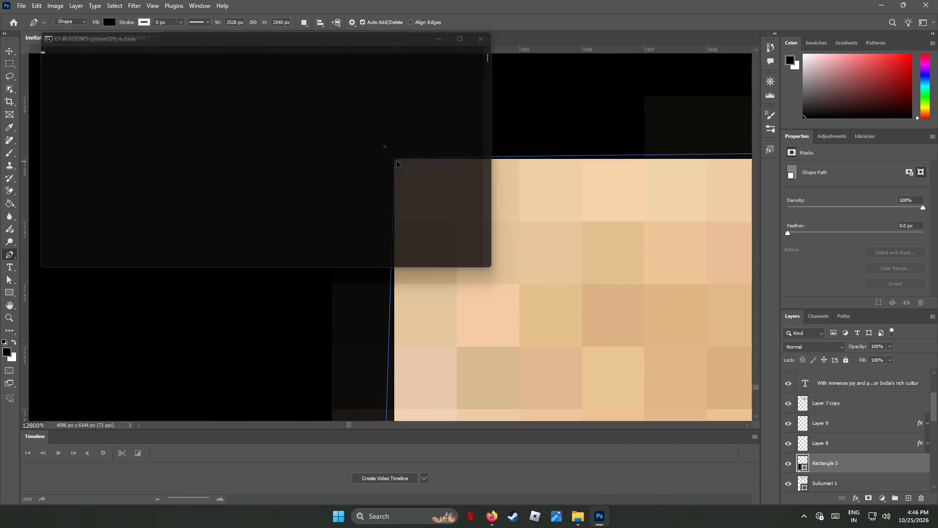
alt+drag(397, 161, 396, 160)
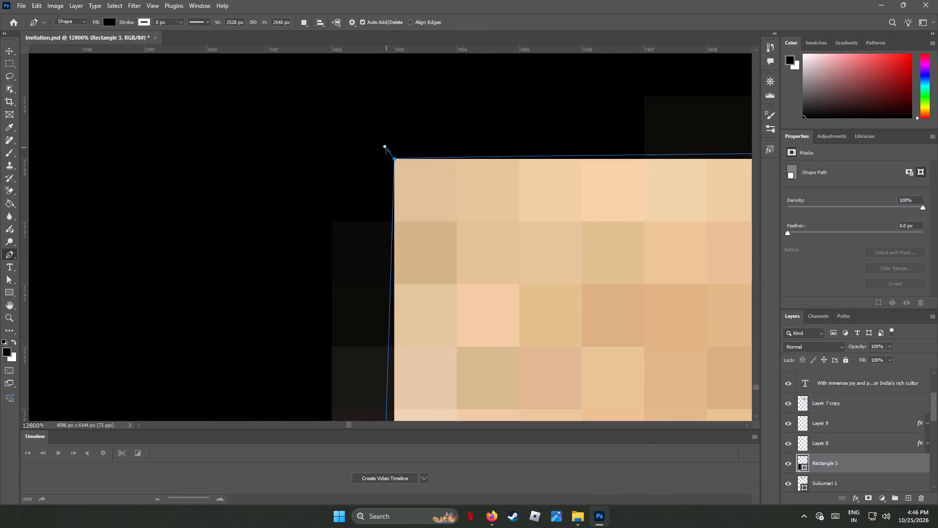
alt+drag(385, 147, 395, 159)
Move the step's lower corner directly beneath the upper corner, level with the bottom edge, to make the short side vertical.
alt+scroll(420, 236, down, 3)
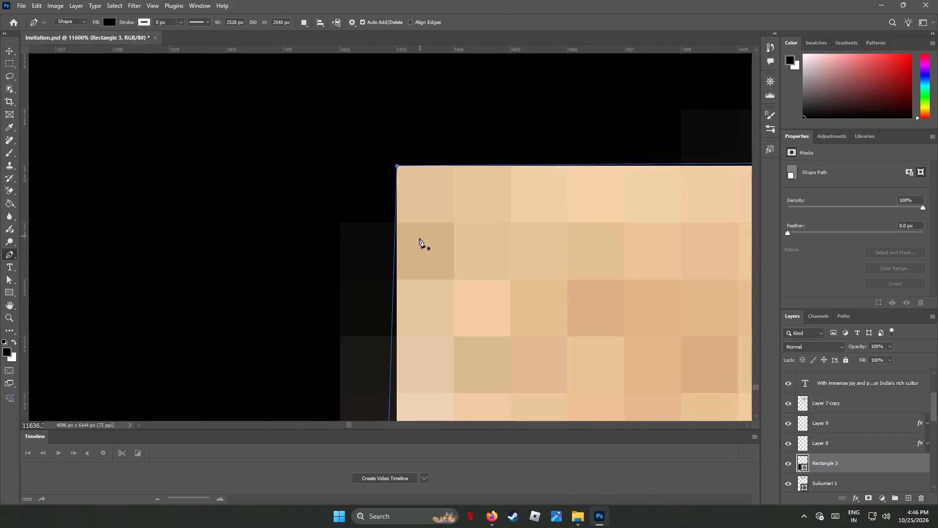
alt+scroll(419, 238, down, 10)
alt+scroll(427, 275, up, 2)
alt+scroll(427, 275, down, 3)
scroll(431, 324, down, 5)
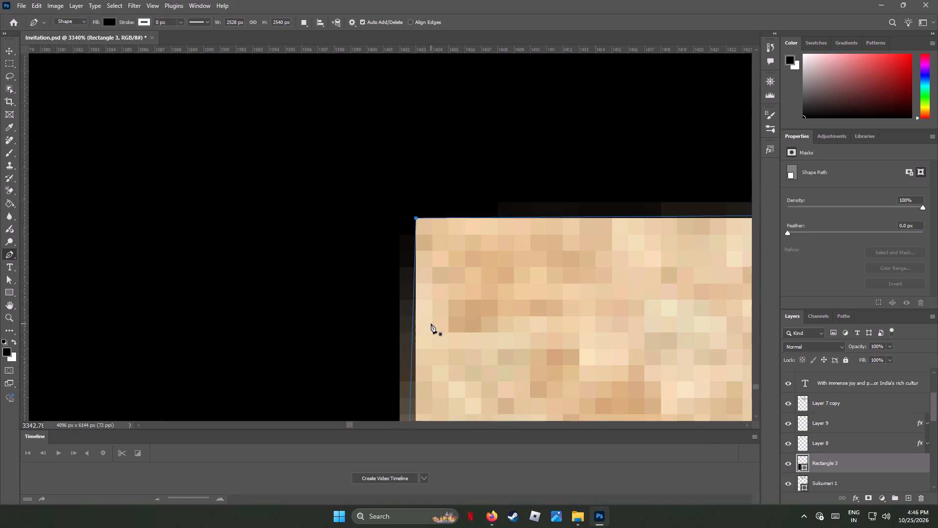
scroll(431, 324, down, 4)
scroll(431, 324, up, 2)
scroll(431, 324, down, 20)
scroll(431, 324, up, 1)
scroll(431, 324, down, 4)
scroll(431, 324, up, 3)
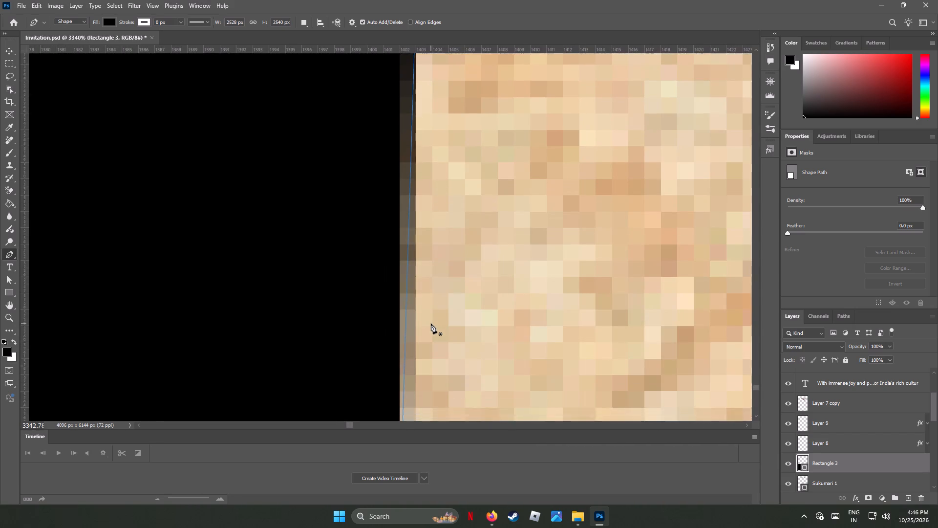
scroll(431, 324, down, 16)
scroll(431, 323, up, 1)
scroll(431, 323, down, 15)
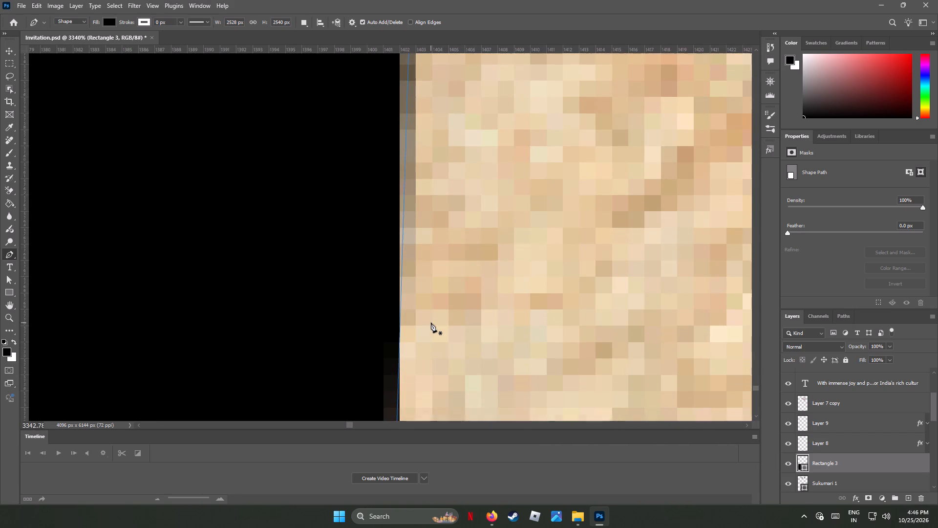
scroll(431, 323, down, 3)
scroll(431, 323, up, 1)
scroll(431, 323, down, 20)
scroll(431, 323, down, 8)
scroll(431, 323, up, 1)
scroll(431, 323, down, 9)
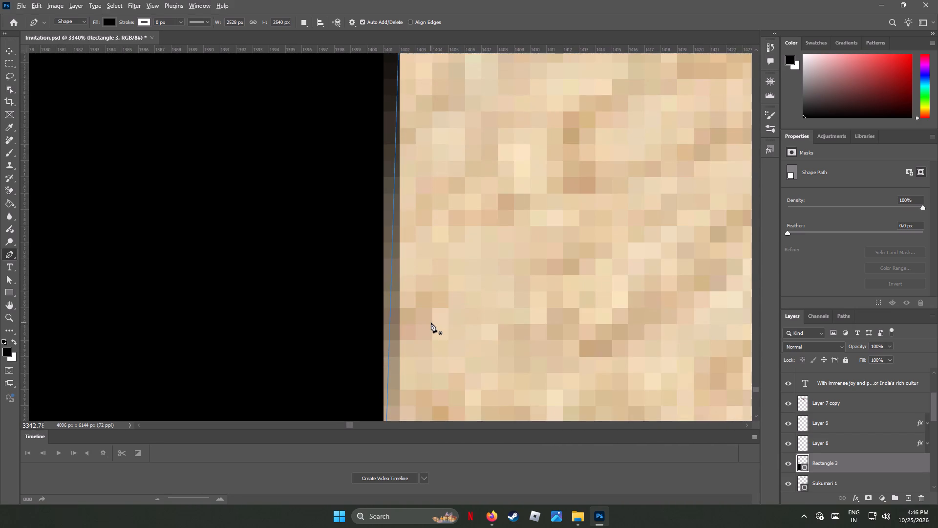
alt+scroll(431, 323, down, 7)
alt+scroll(431, 323, up, 1)
alt+scroll(431, 323, down, 18)
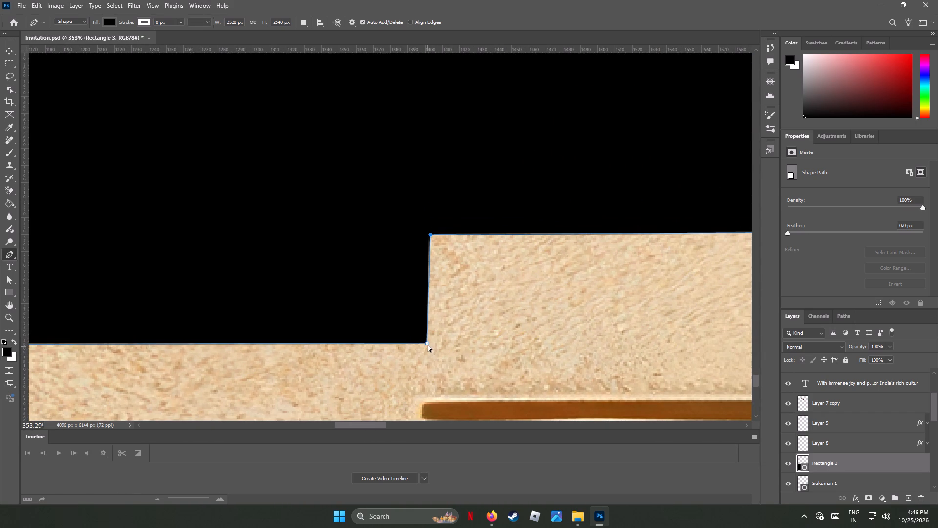
ctrl+drag(426, 343, 430, 344)
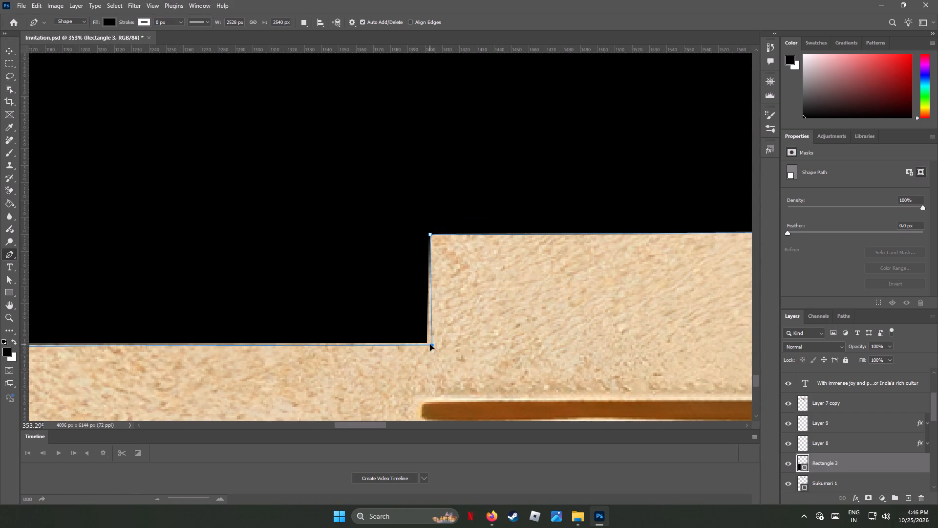
ctrl+drag(430, 344, 429, 342)
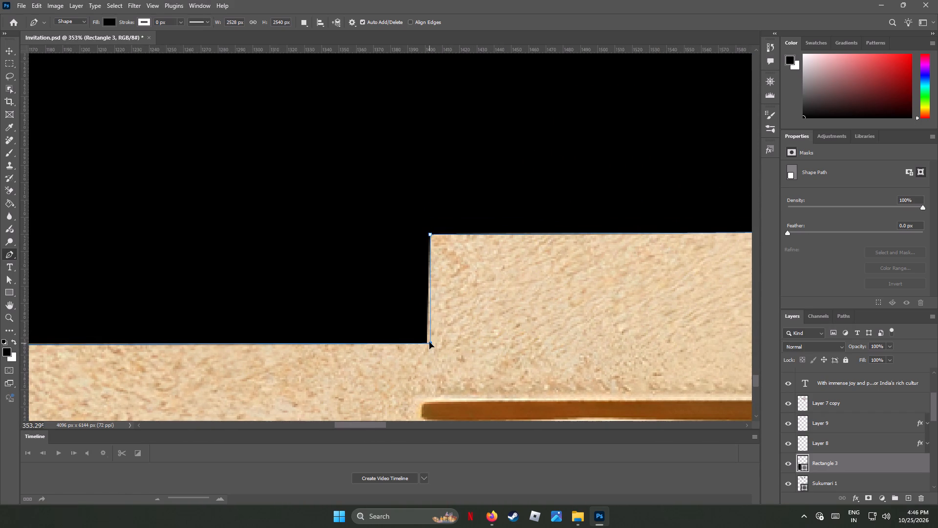
Fine-tune the step's lower corner so it sits directly beneath the upper corner and level with the bottom edge.
ctrl+drag(429, 342, 431, 342)
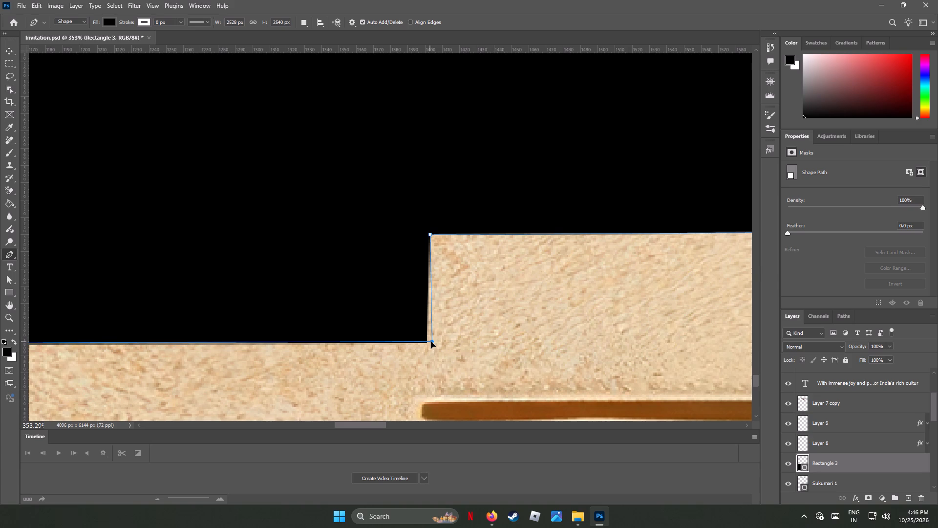
ctrl+drag(431, 342, 431, 343)
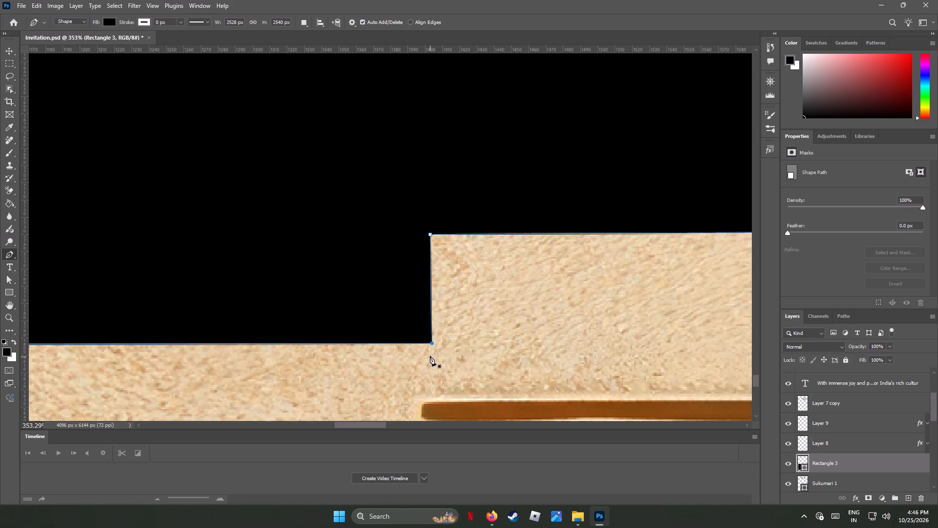
Pull direction handles out of the anchor where the notch's top edge meets the lotus curve, and fold the top-edge handle back onto it.
alt+scroll(430, 356, down, 15)
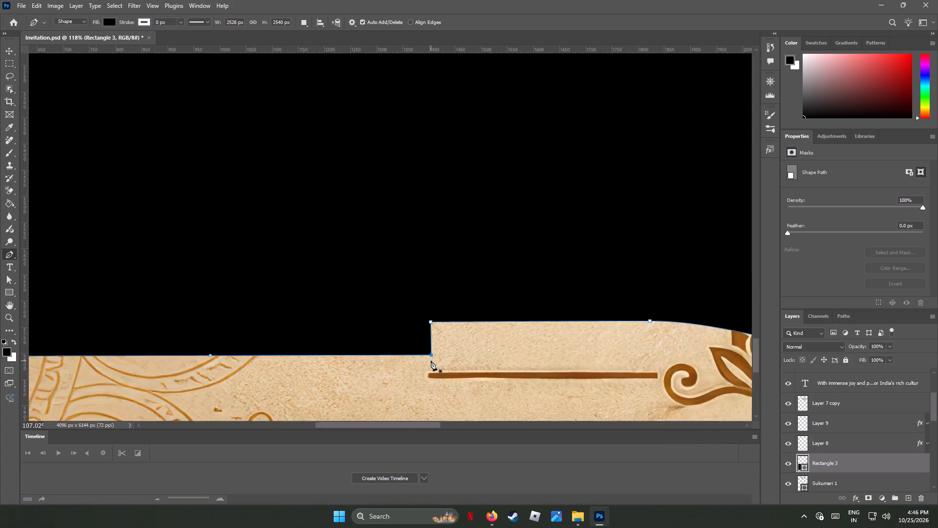
alt+scroll(431, 361, down, 8)
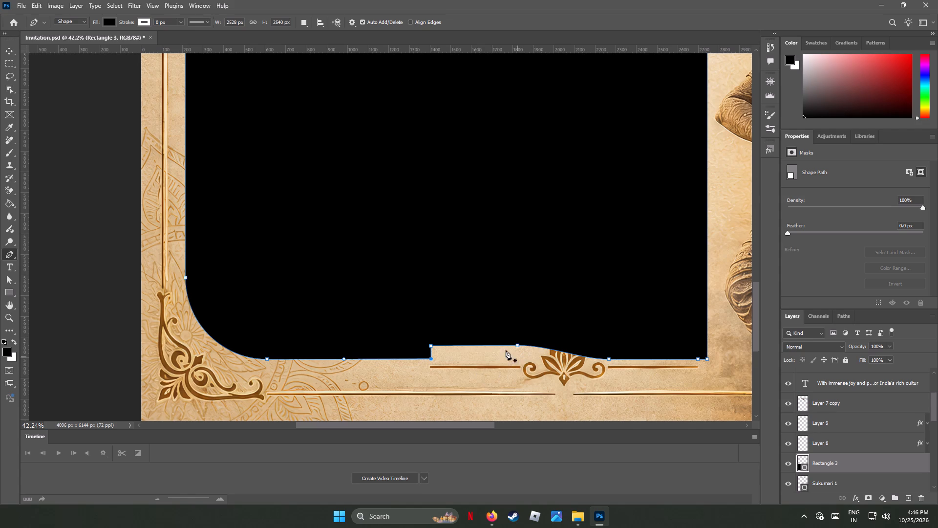
alt+scroll(506, 350, up, 6)
alt+scroll(506, 350, down, 2)
alt+scroll(506, 350, up, 5)
alt+scroll(531, 351, down, 1)
alt+scroll(531, 351, up, 8)
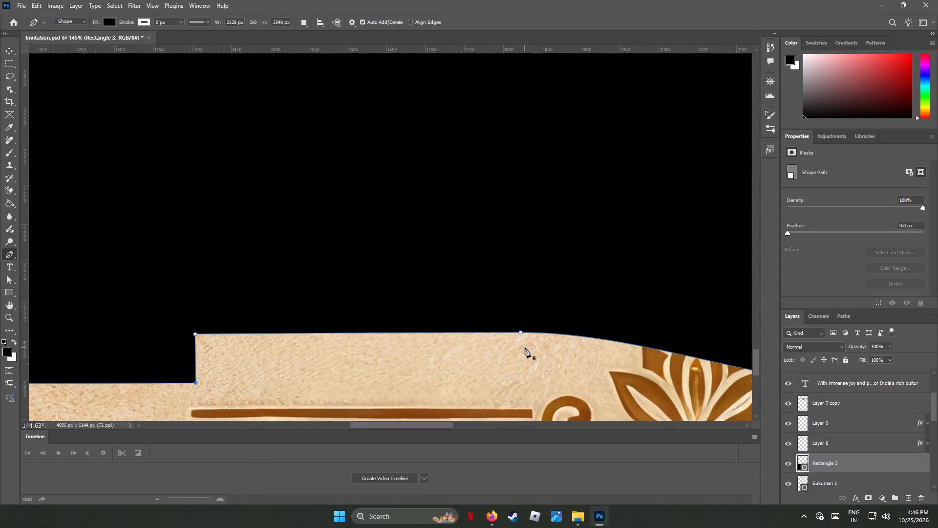
alt+scroll(525, 348, up, 5)
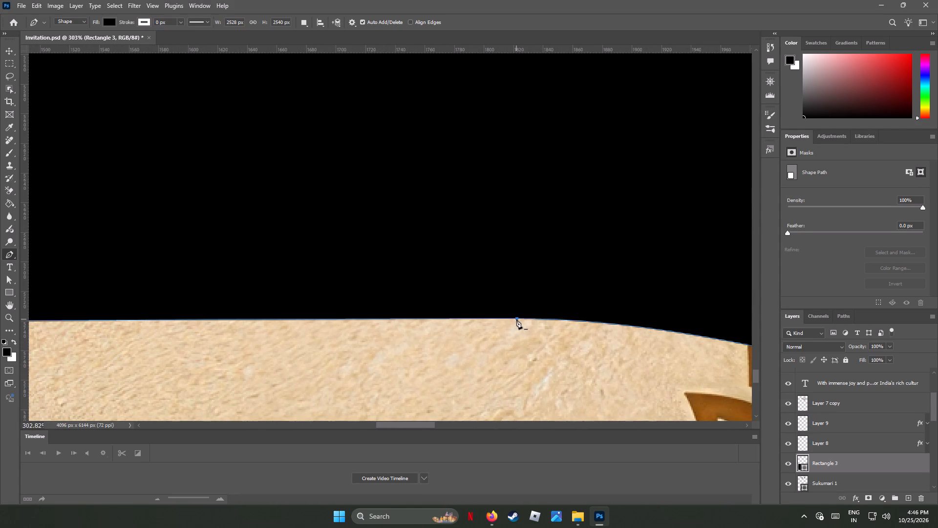
alt+drag(517, 319, 515, 322)
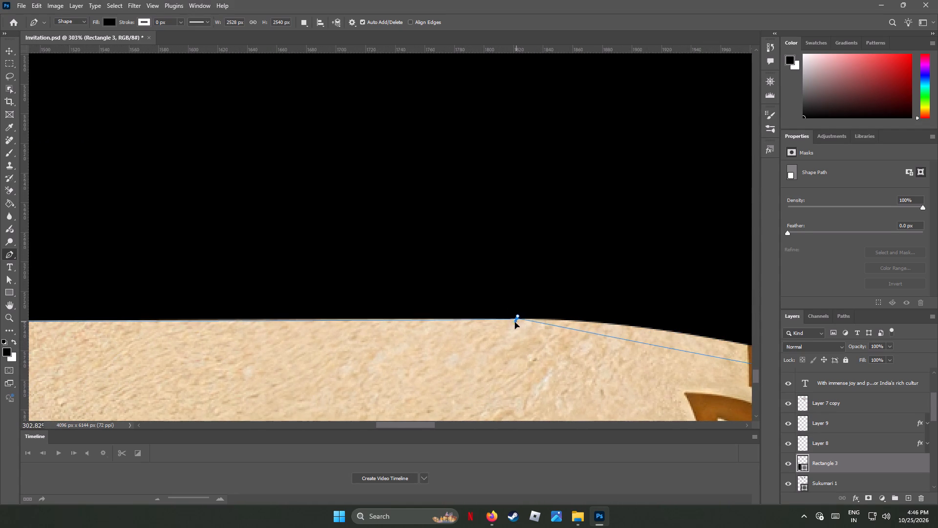
alt+drag(515, 322, 510, 328)
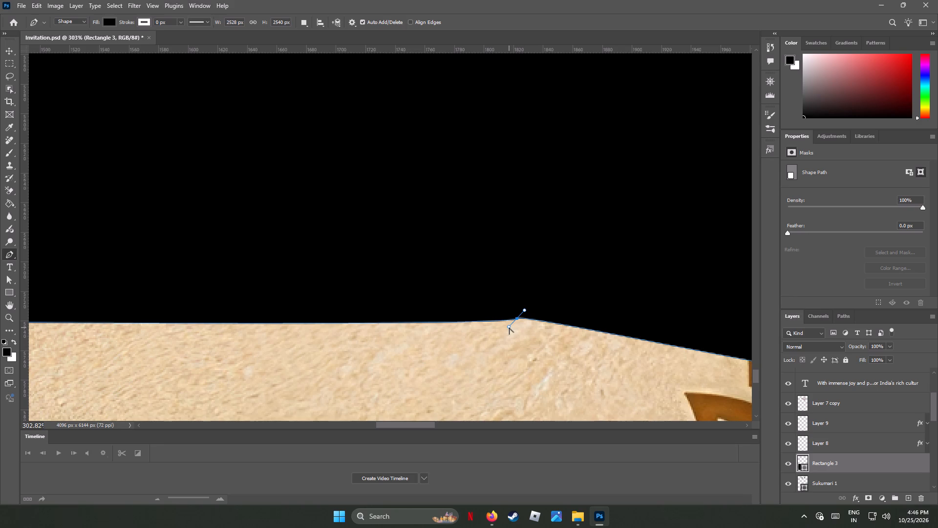
alt+drag(509, 327, 516, 318)
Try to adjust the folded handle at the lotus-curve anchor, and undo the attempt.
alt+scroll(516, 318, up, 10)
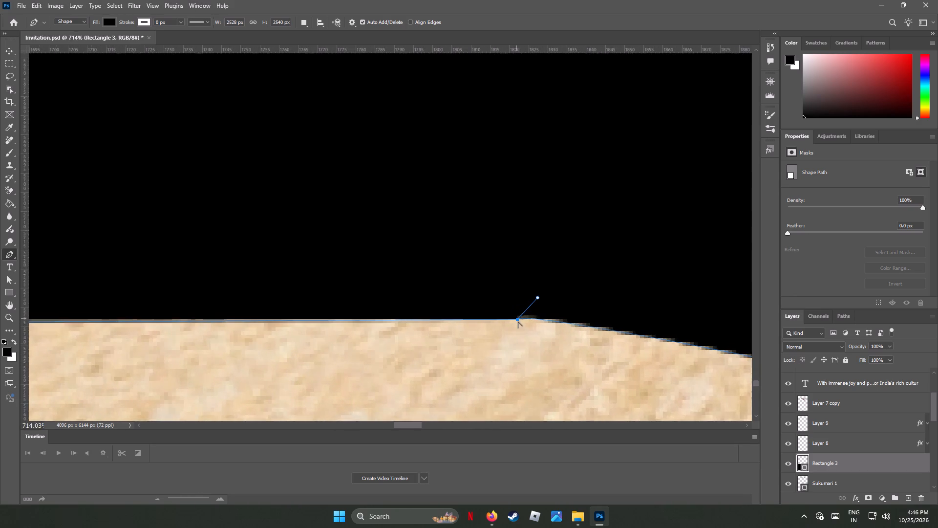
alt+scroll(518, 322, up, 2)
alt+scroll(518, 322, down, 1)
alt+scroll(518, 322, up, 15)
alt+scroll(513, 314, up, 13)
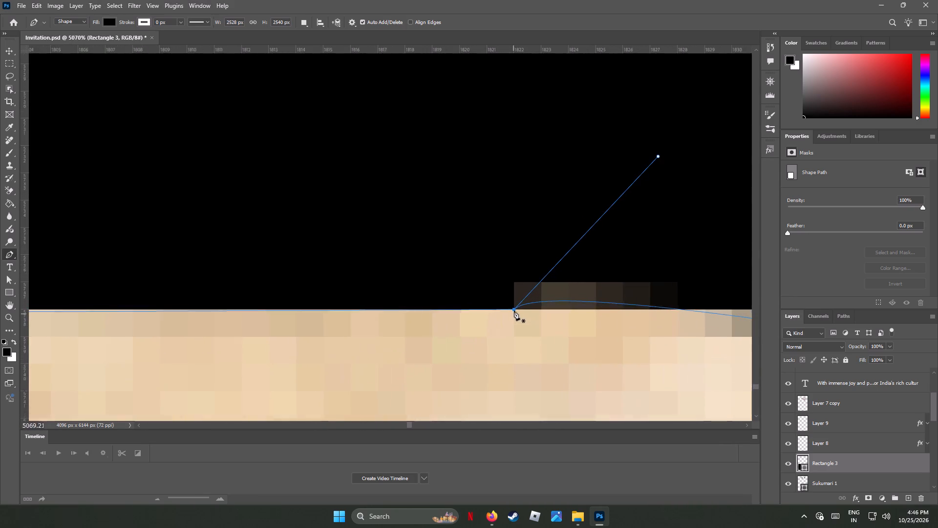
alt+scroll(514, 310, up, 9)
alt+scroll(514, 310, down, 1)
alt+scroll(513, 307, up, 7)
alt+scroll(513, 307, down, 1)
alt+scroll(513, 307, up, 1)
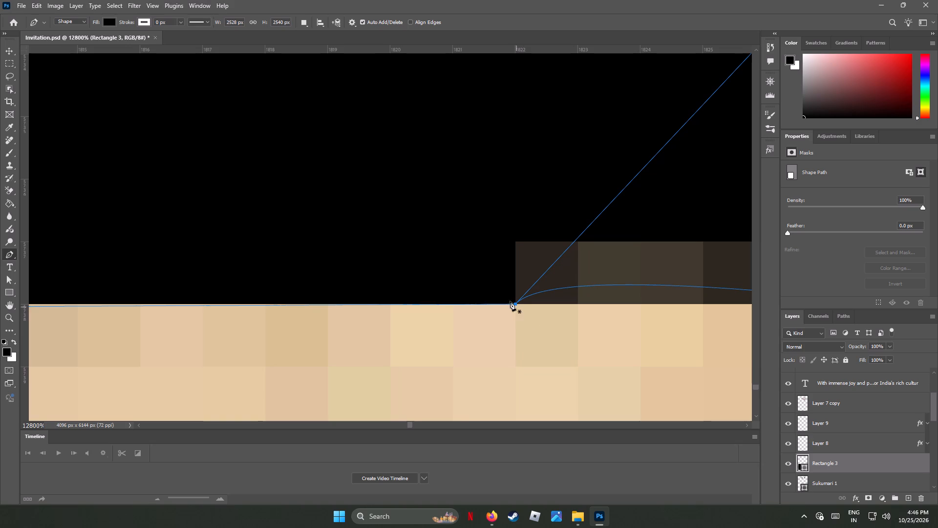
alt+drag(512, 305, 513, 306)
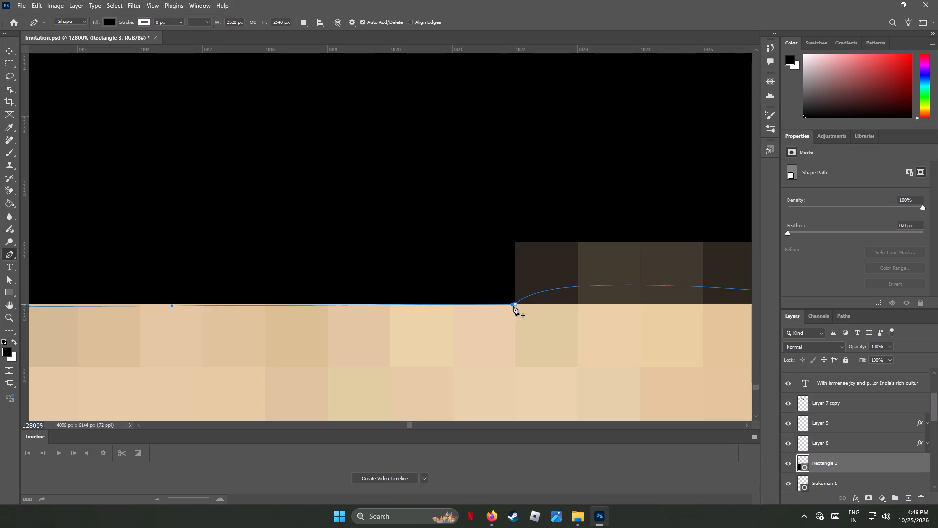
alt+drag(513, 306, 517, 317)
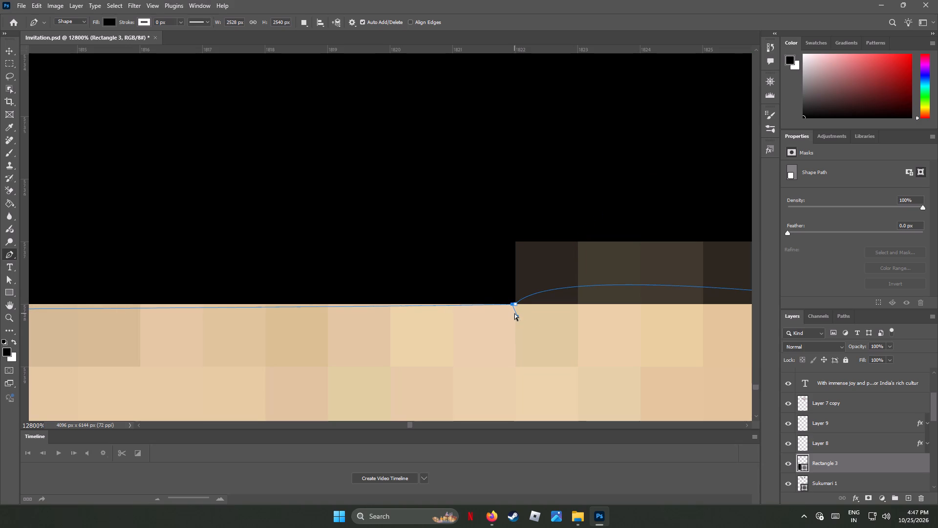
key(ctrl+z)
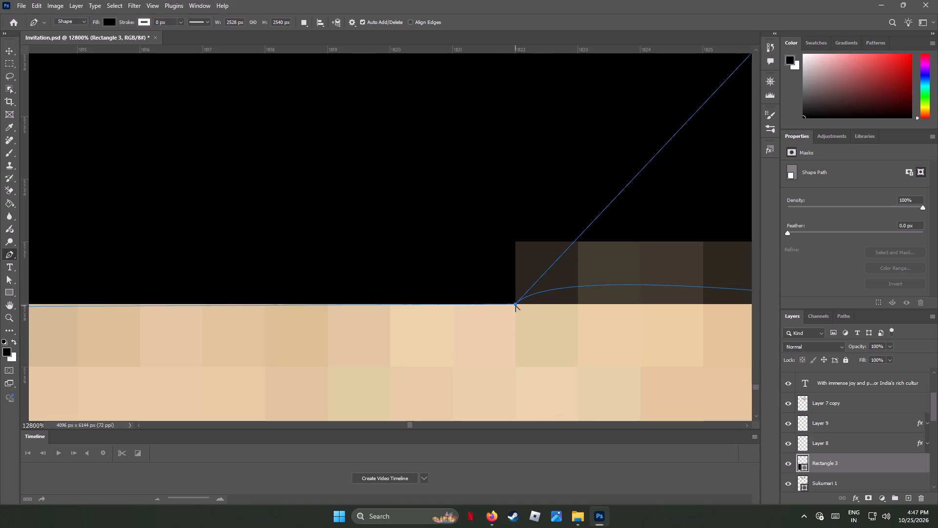
Re-pull the direction handles at the lotus-curve anchor and collapse the top-edge handle onto the anchor to make a sharp corner.
alt+drag(515, 305, 533, 313)
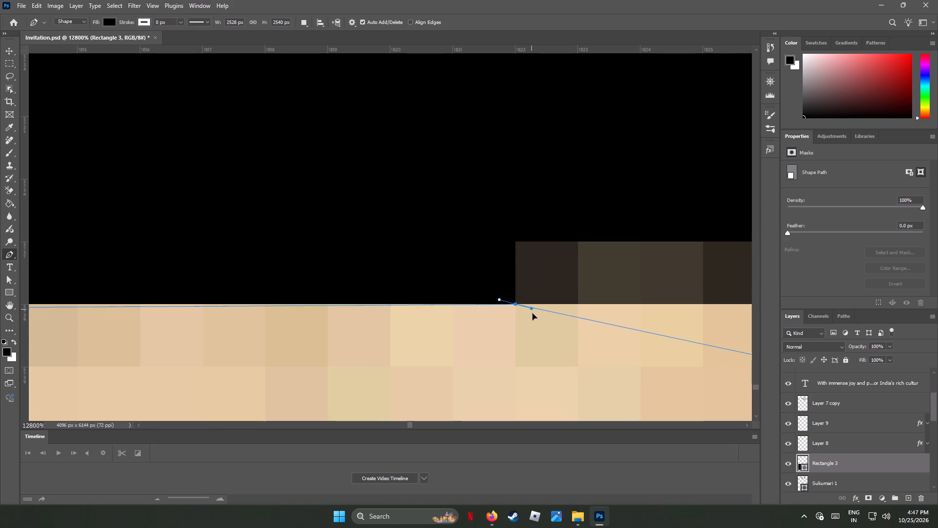
alt+drag(533, 313, 544, 322)
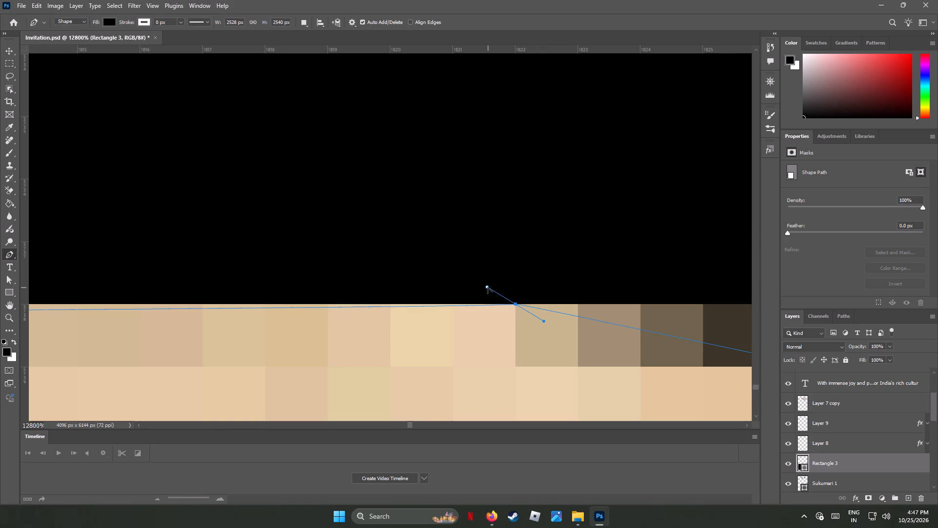
alt+drag(488, 287, 511, 304)
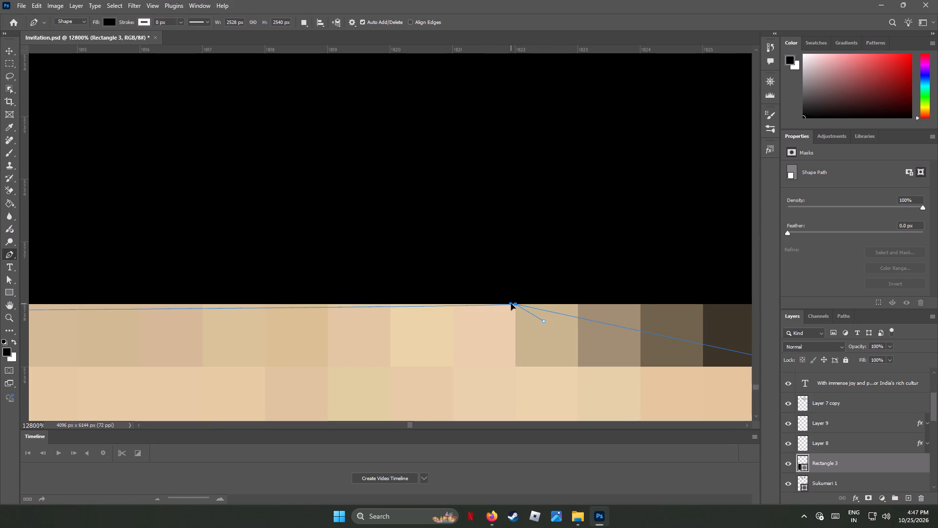
alt+drag(511, 304, 515, 304)
alt+drag(515, 304, 516, 305)
Pull the top-edge segment's direction handle out of the lotus-curve anchor, angled downward toward the lotus scroll.
alt+scroll(512, 306, down, 9)
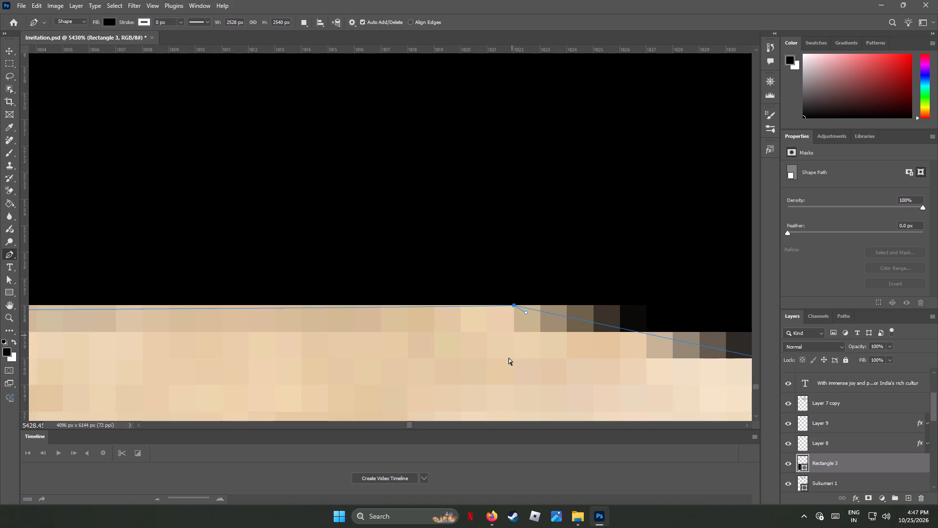
scroll(508, 358, down, 4)
alt+scroll(508, 358, down, 1)
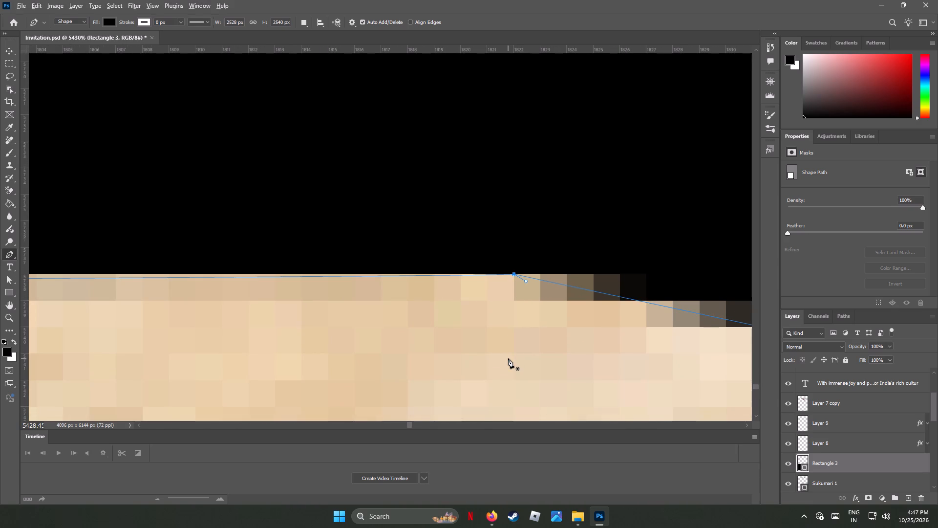
alt+scroll(508, 358, down, 4)
alt+scroll(508, 358, up, 5)
alt+scroll(508, 358, down, 10)
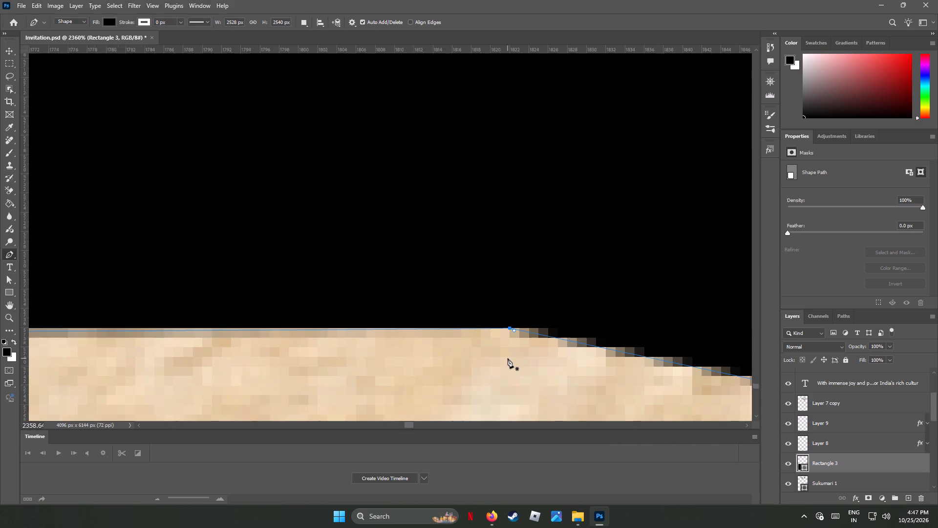
alt+scroll(508, 358, down, 8)
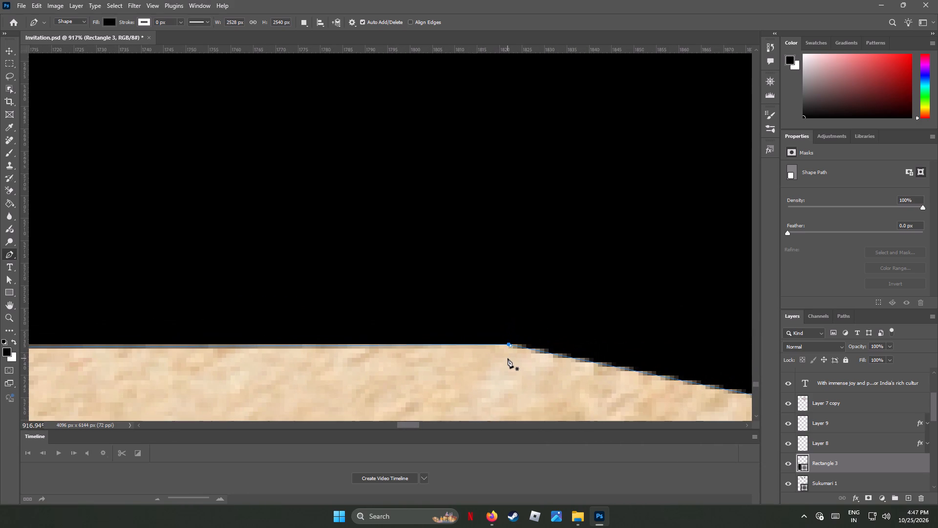
alt+scroll(508, 358, down, 3)
alt+scroll(508, 358, up, 1)
alt+scroll(508, 358, down, 17)
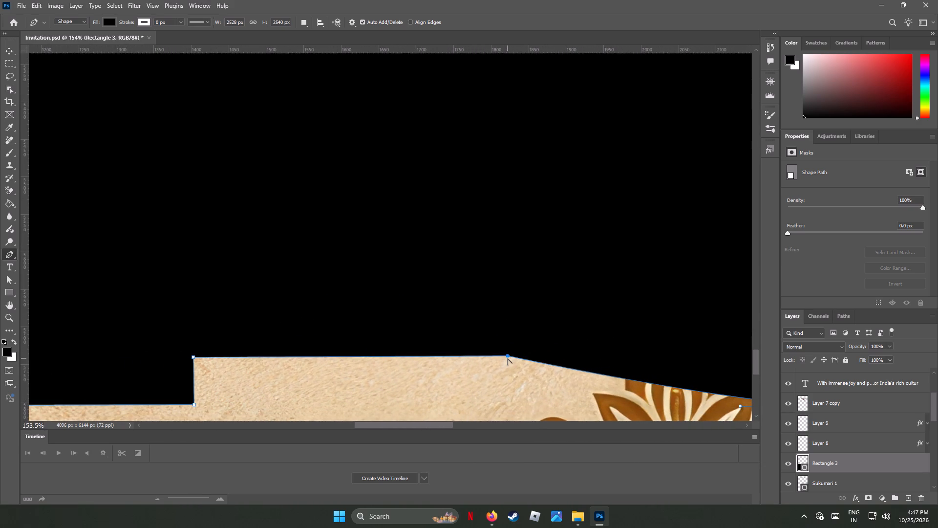
scroll(508, 358, down, 8)
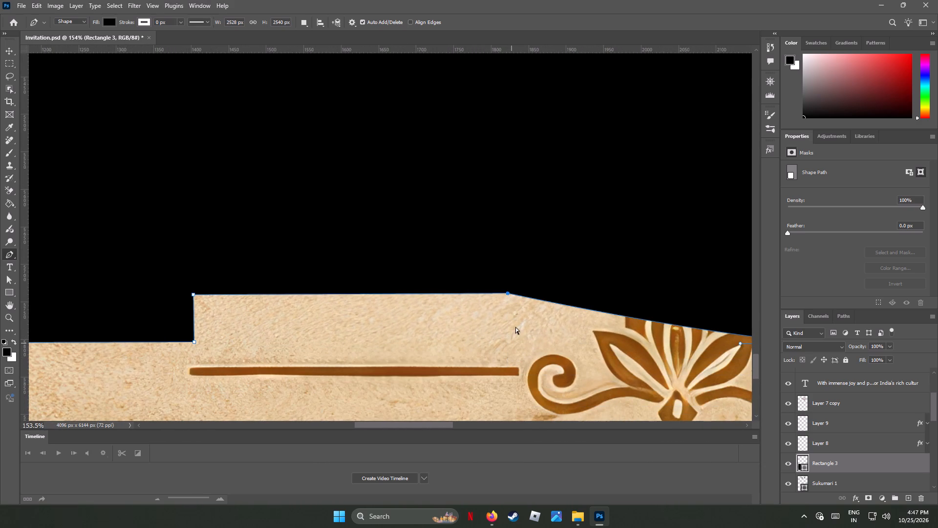
ctrl+drag(508, 293, 510, 304)
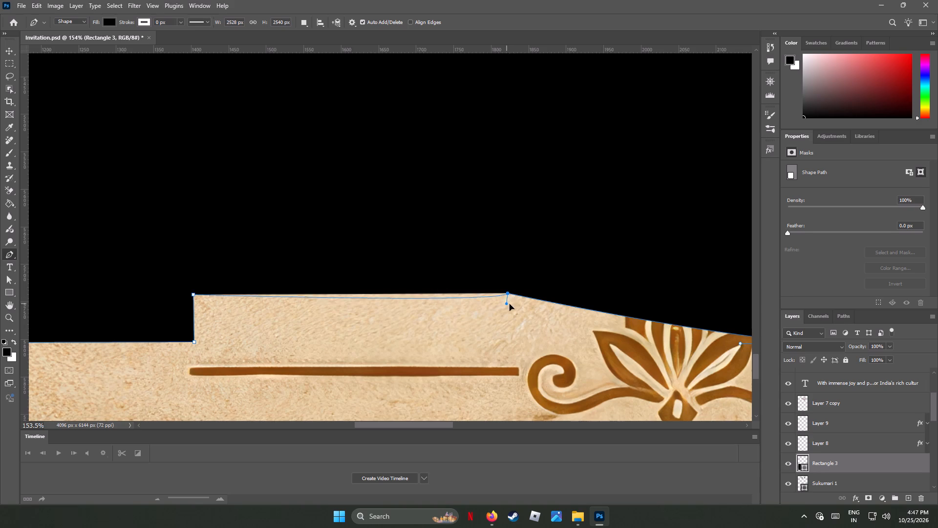
ctrl+drag(510, 304, 525, 313)
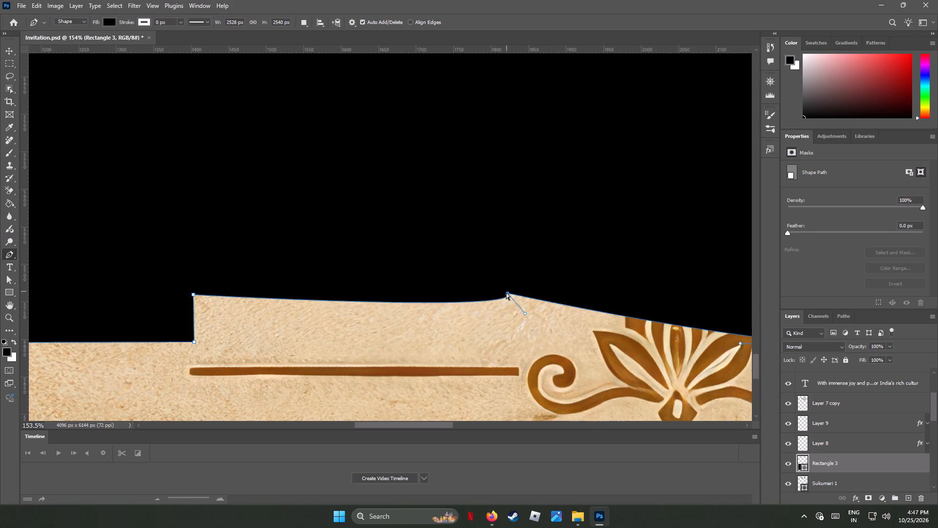
Lower the lotus-curve anchor slightly, and swing its top-edge handle back along the edge to flatten the bulge.
ctrl+drag(508, 293, 516, 321)
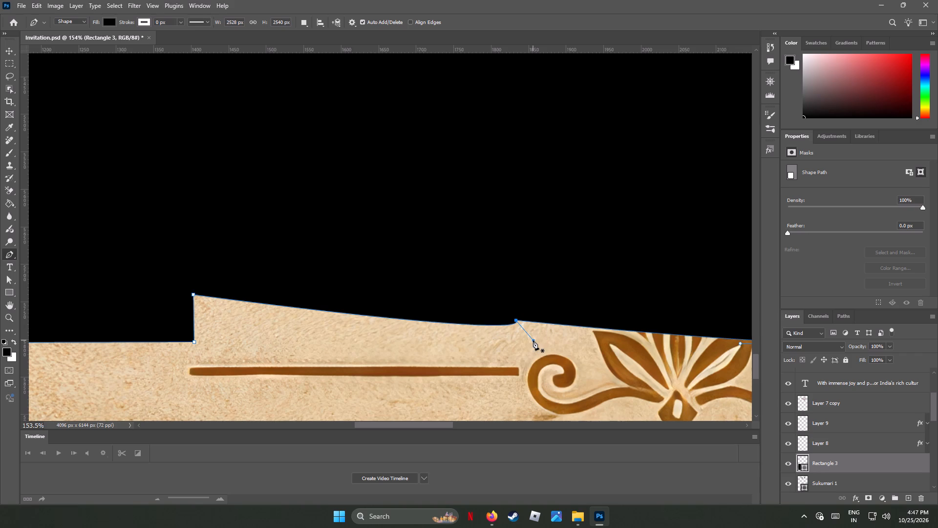
alt+drag(533, 340, 497, 326)
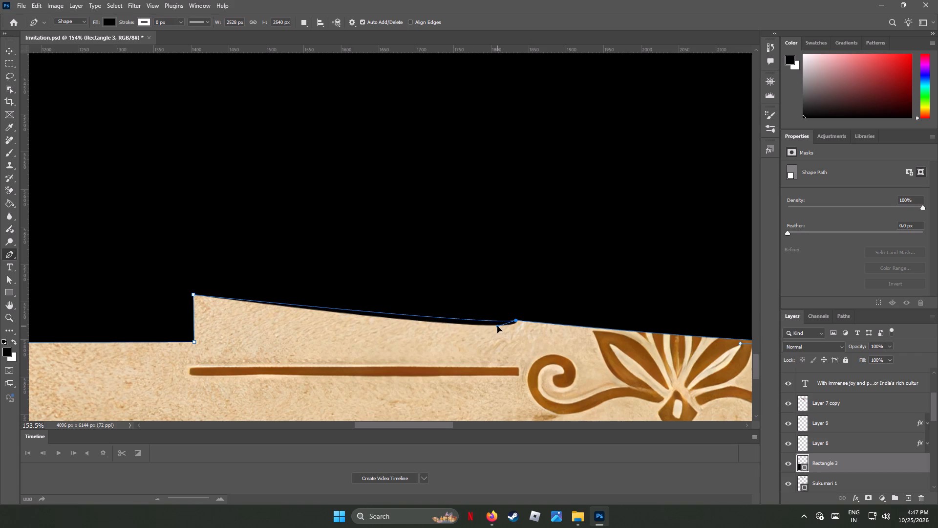
alt+drag(497, 326, 483, 321)
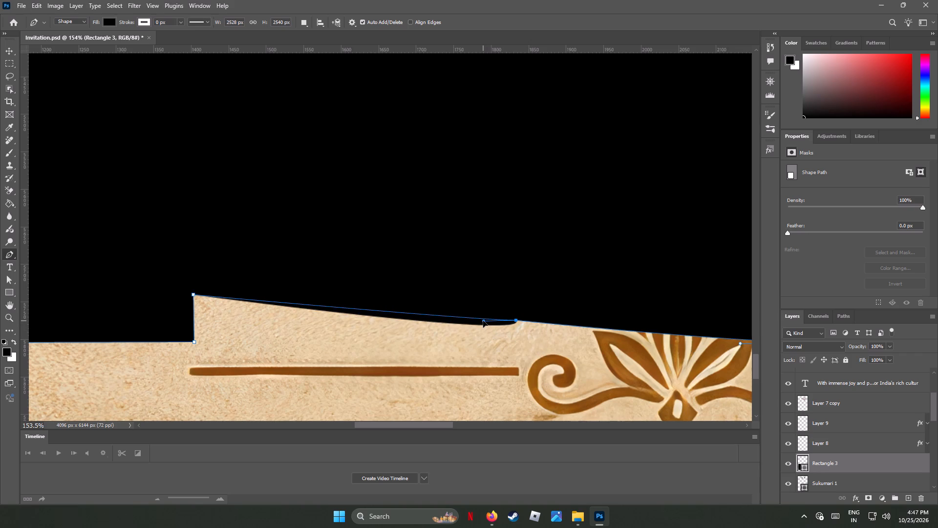
alt+drag(483, 321, 484, 321)
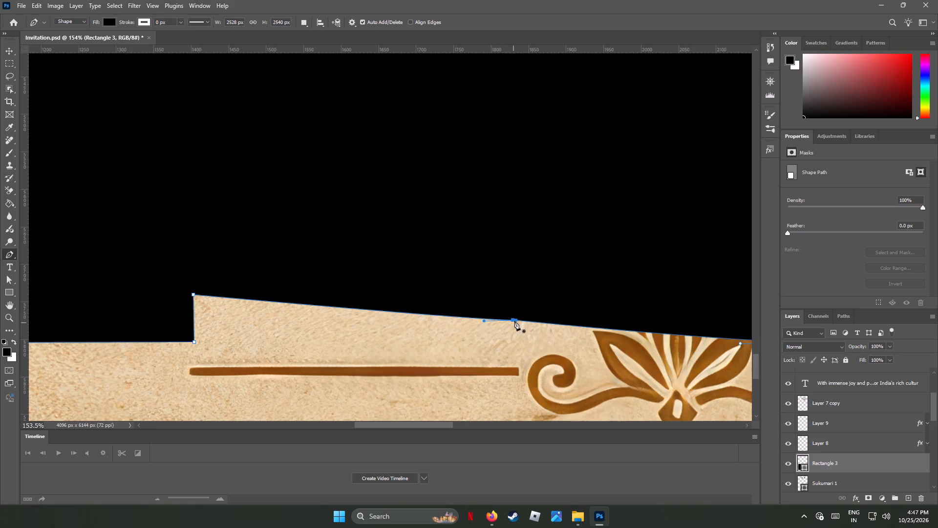
Raise the lotus-curve anchor level with the step's upper corner, and pull a short upward handle on its lotus side.
ctrl+drag(516, 318, 512, 292)
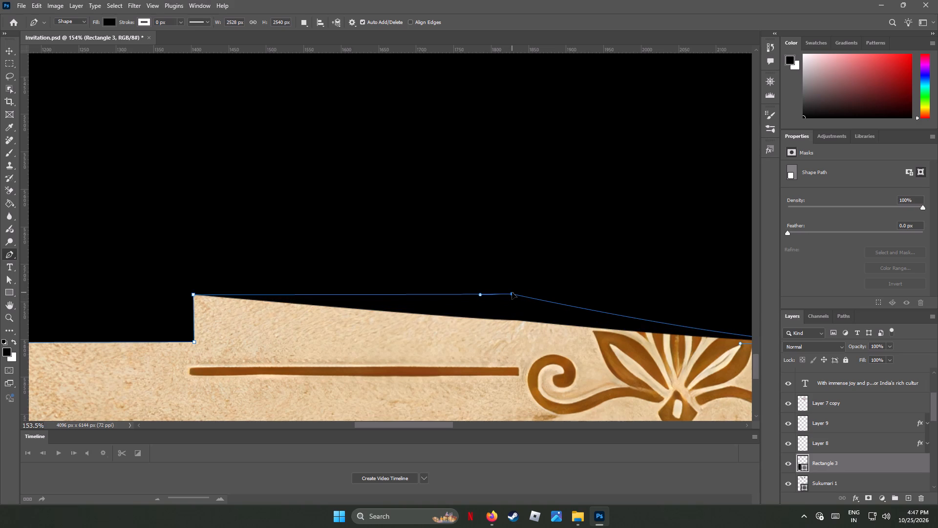
ctrl+drag(512, 292, 512, 293)
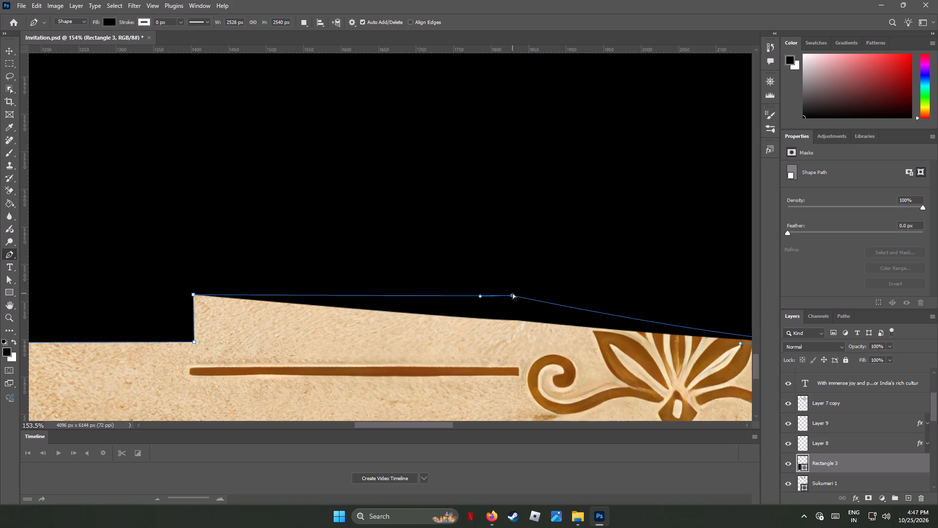
ctrl+drag(512, 296, 513, 290)
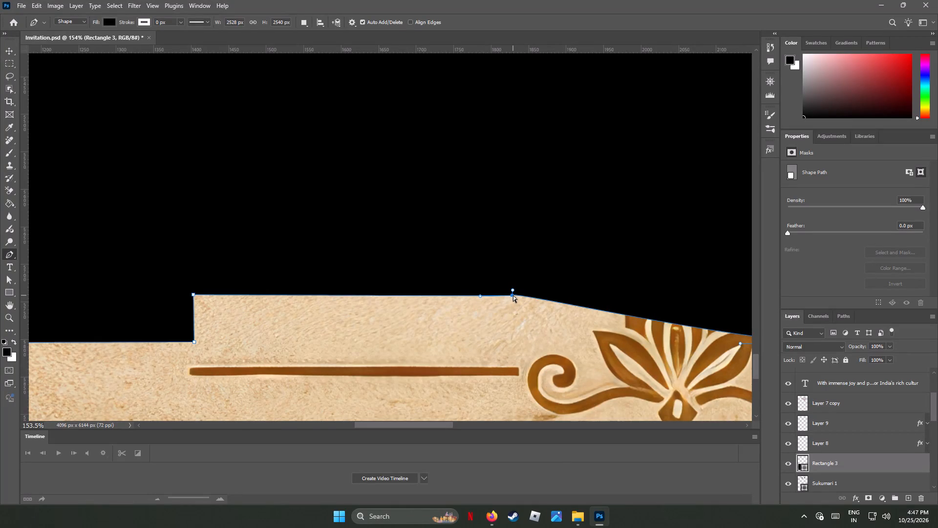
ctrl+click(512, 295)
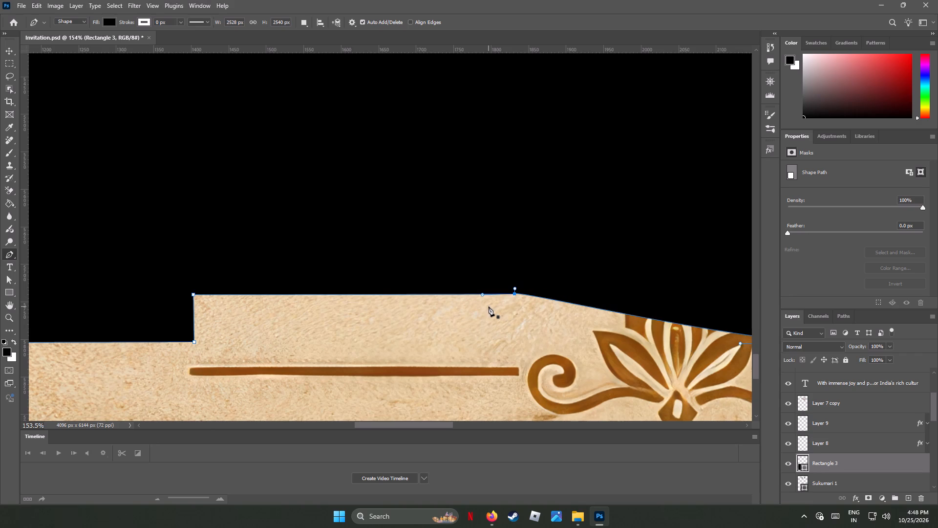
Examine the black text-holder shape's bottom edge and notch around the lotus, both close up and against the whole invitation.
alt+scroll(489, 307, down, 8)
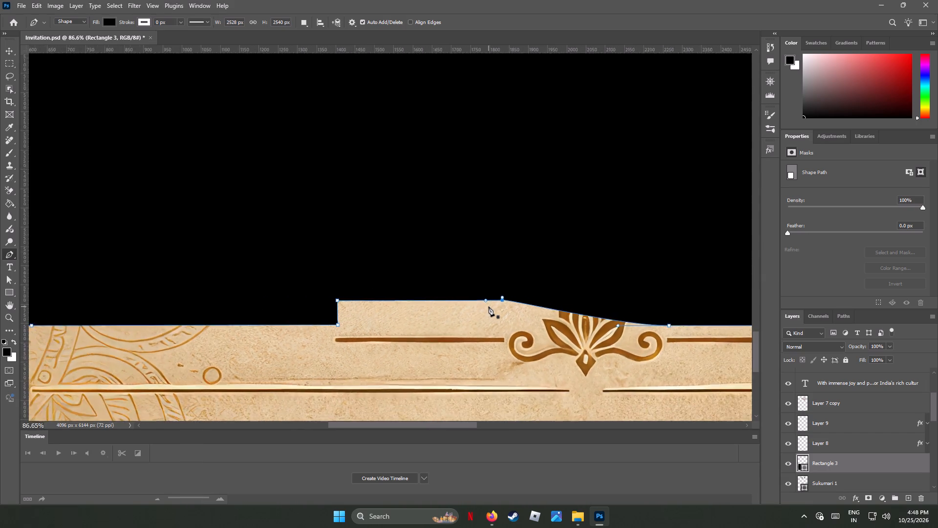
alt+scroll(489, 307, down, 4)
alt+scroll(489, 307, up, 3)
alt+scroll(489, 307, down, 7)
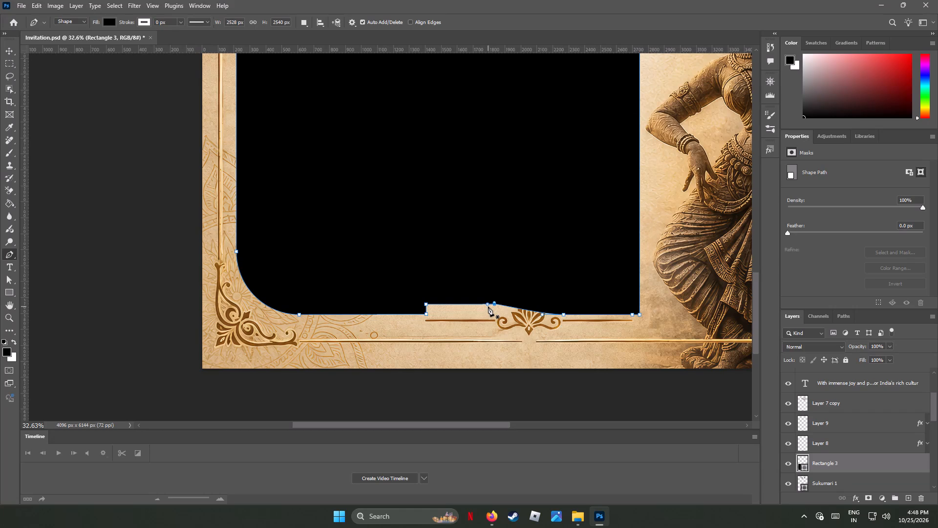
alt+scroll(488, 307, down, 6)
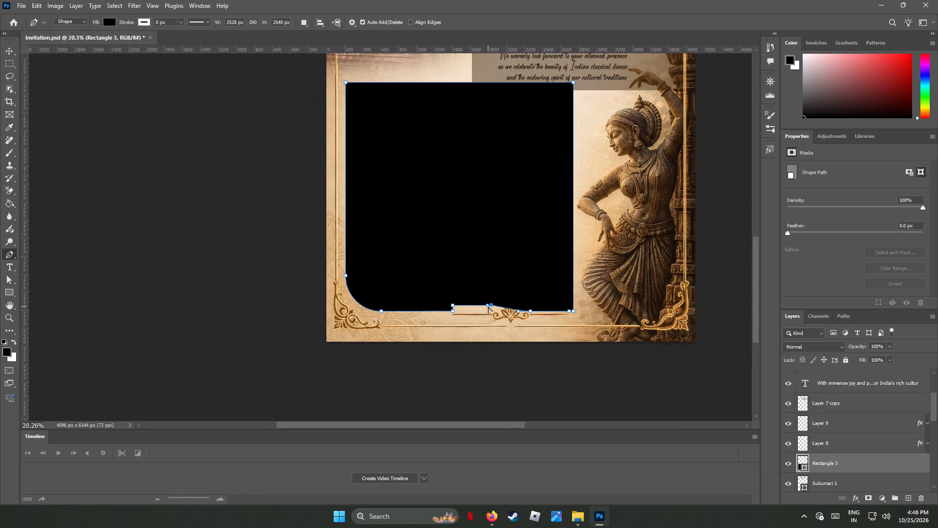
alt+scroll(488, 307, down, 1)
alt+scroll(488, 307, up, 11)
alt+scroll(488, 307, down, 1)
alt+scroll(488, 307, up, 3)
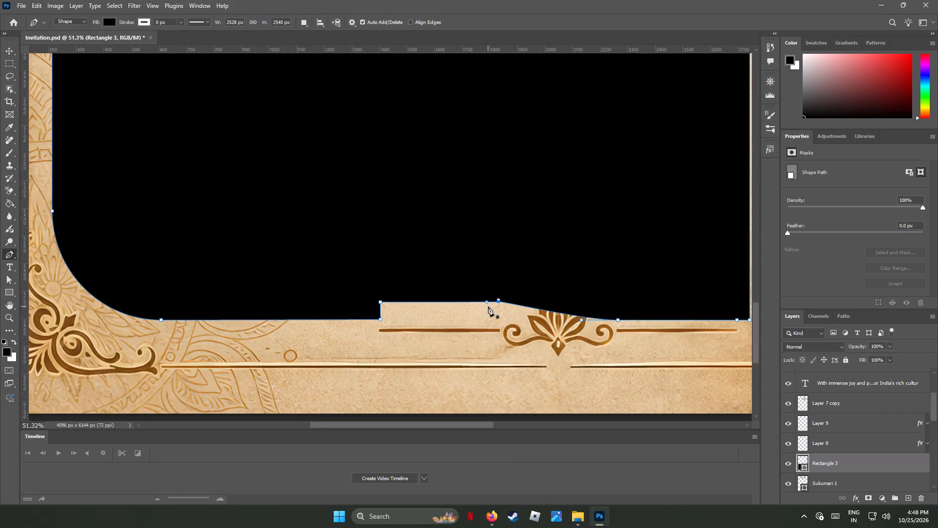
alt+scroll(494, 306, up, 4)
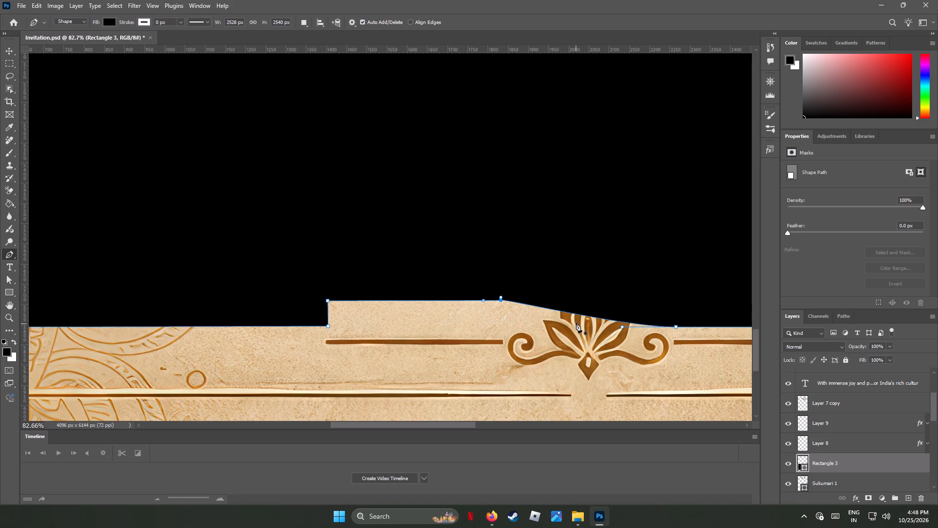
Delete the black text-holder shape, Rectangle 3, that covers the guest list.
click(9, 48)
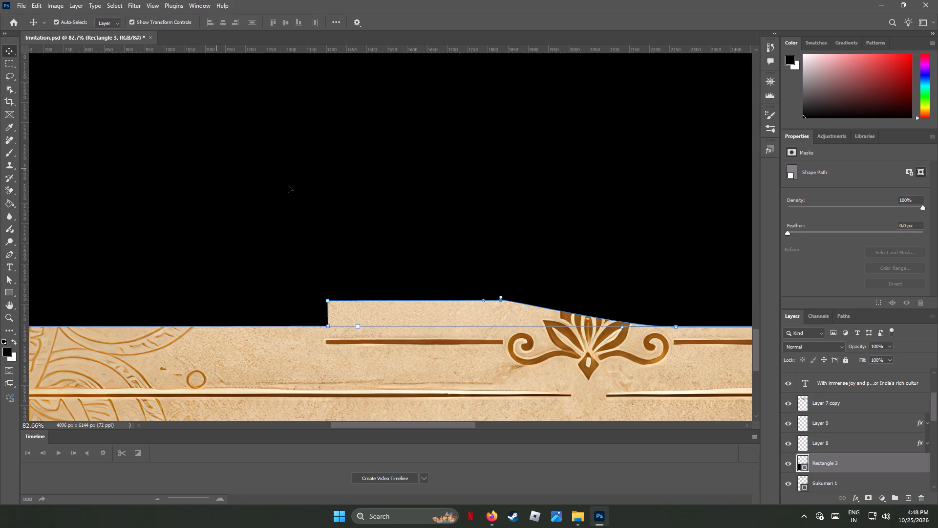
click(315, 193)
key(Delete)
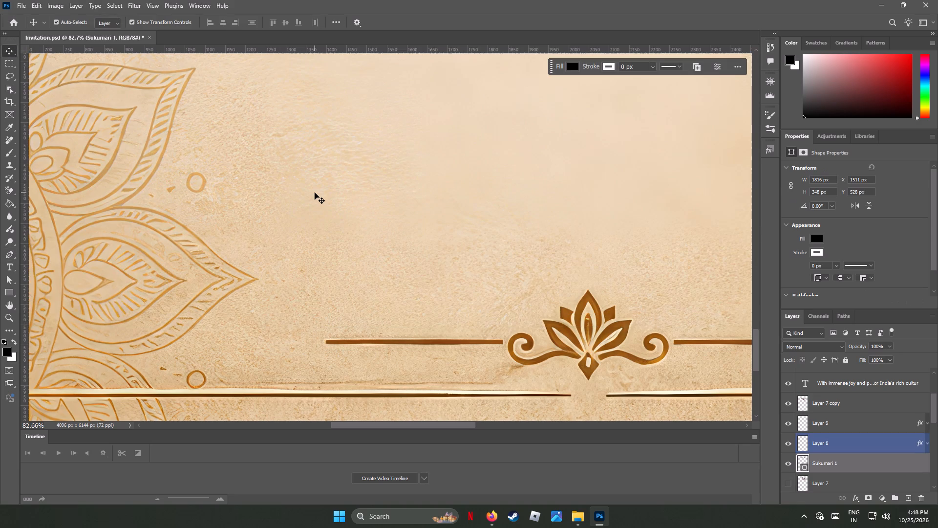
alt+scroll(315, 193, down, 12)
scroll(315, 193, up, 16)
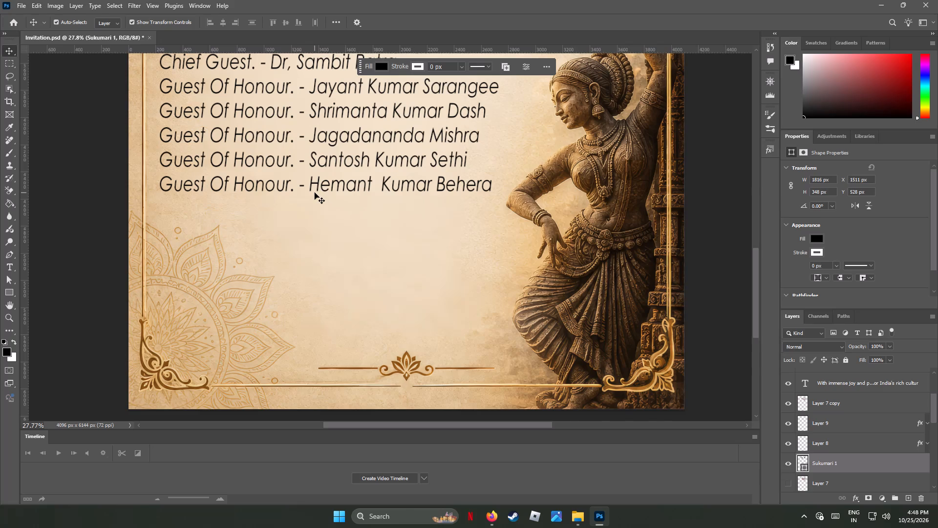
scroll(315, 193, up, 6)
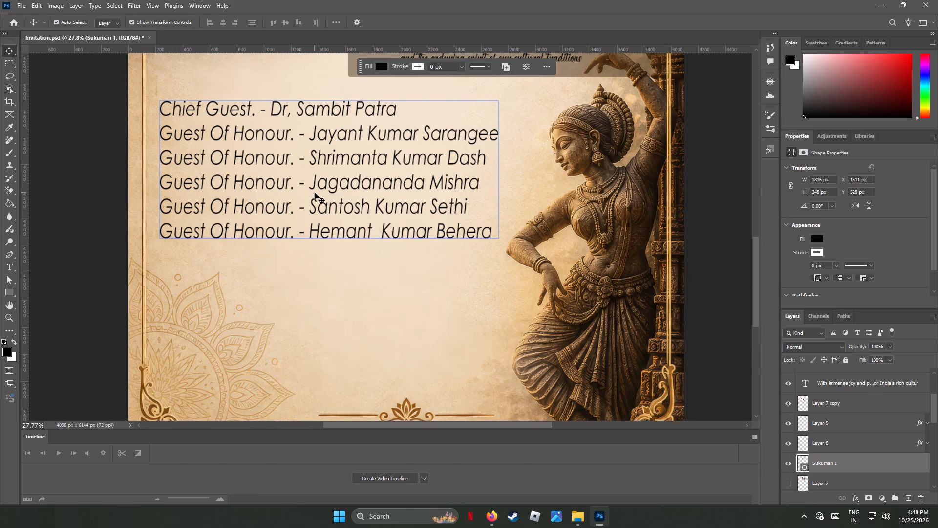
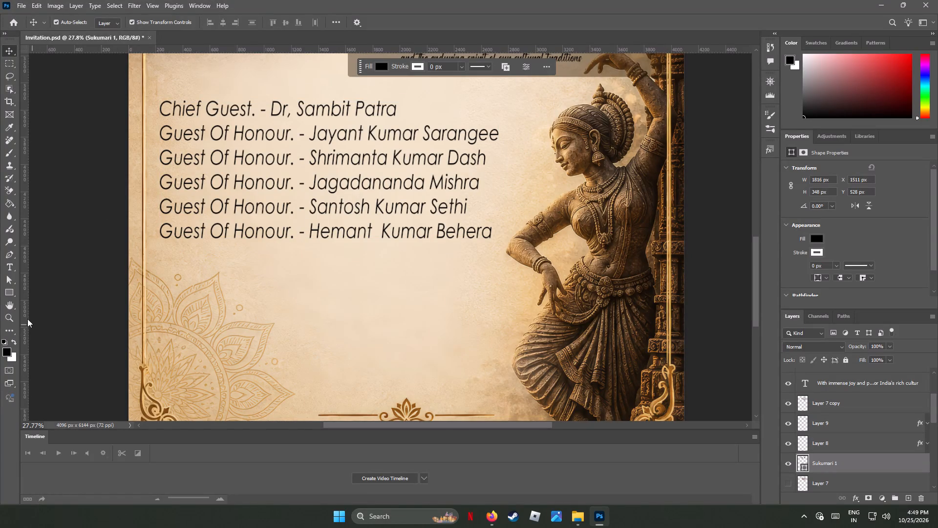
Draw a black rectangle about 2485 px wide and 1932 px high over the guest list, beside the dancer statue.
click(8, 291)
scroll(11, 289, up, 8)
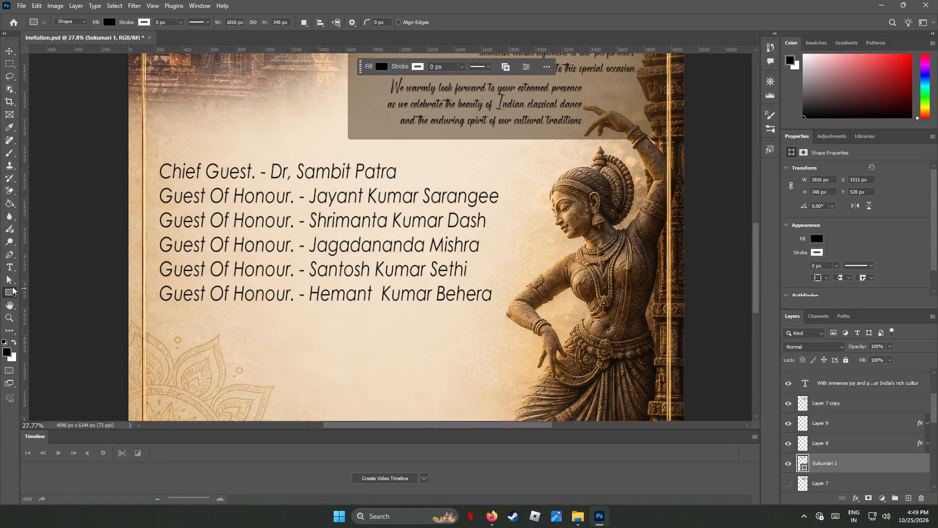
scroll(12, 286, up, 1)
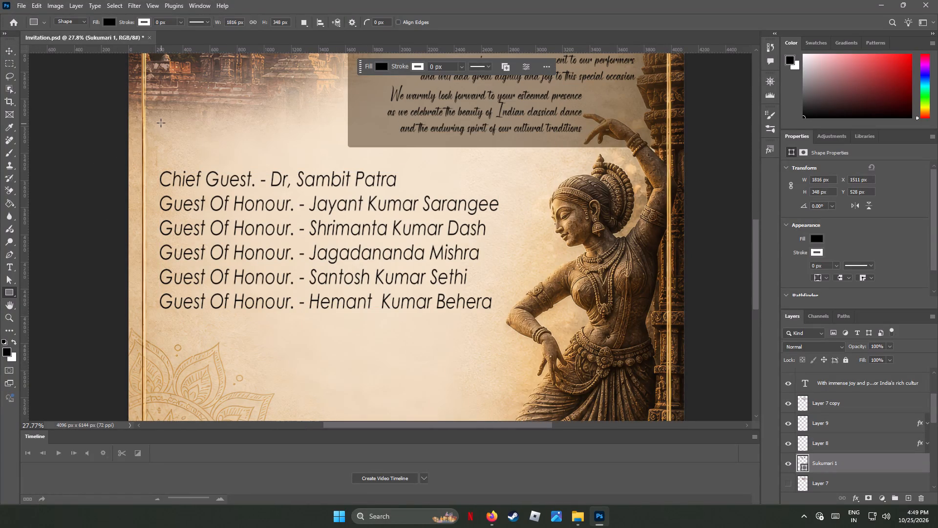
drag(158, 141, 167, 177)
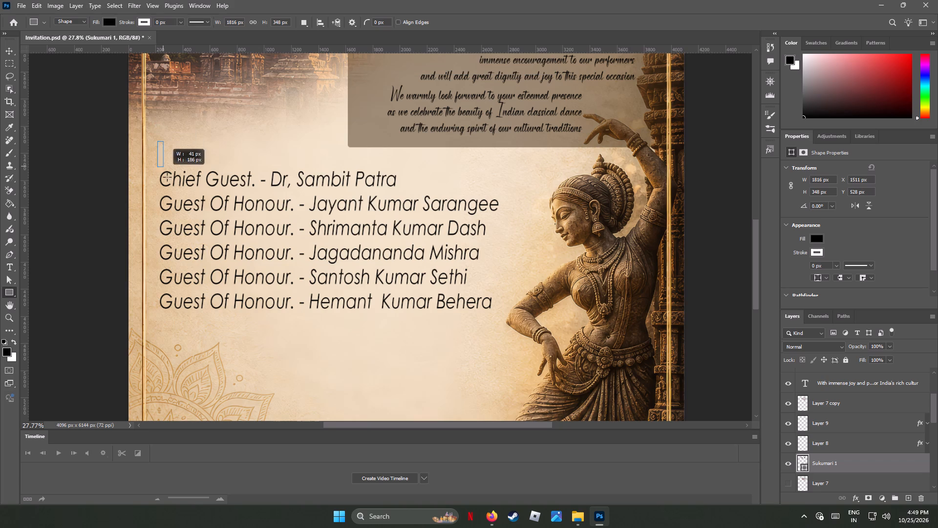
drag(167, 177, 501, 405)
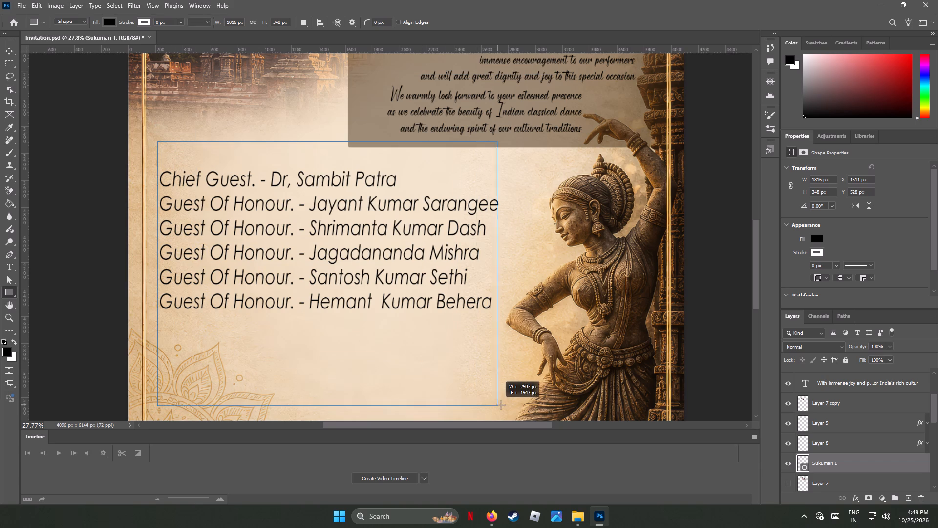
drag(501, 405, 495, 403)
Extend the black rectangle's bottom edge down towards the lotus ornament, making it about 2303 px high.
scroll(359, 355, down, 8)
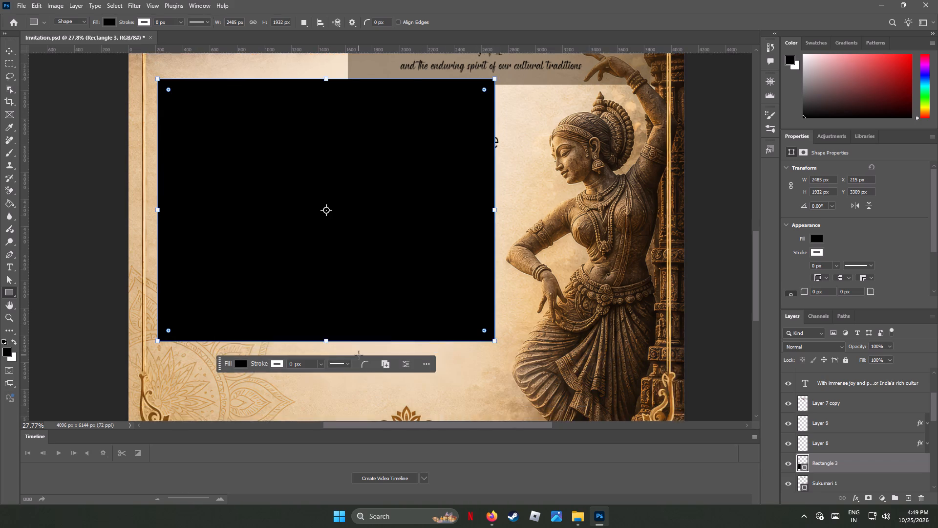
scroll(359, 355, down, 4)
scroll(359, 355, up, 2)
scroll(359, 355, down, 4)
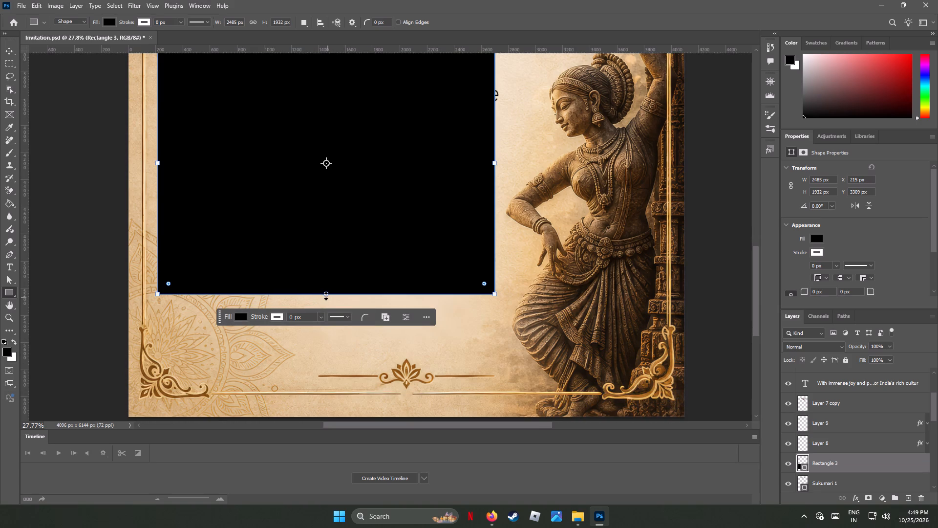
drag(326, 295, 335, 352)
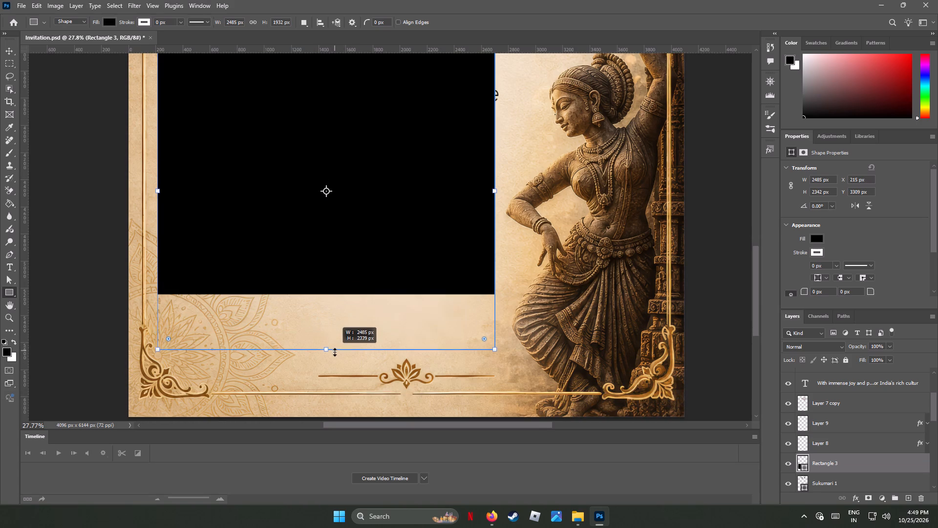
drag(335, 352, 338, 346)
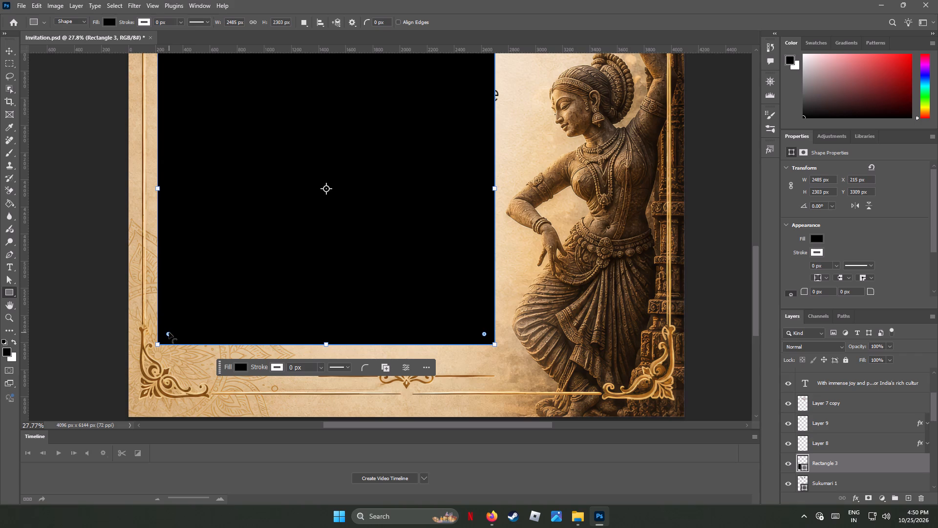
Round only the lower-left corner of the black rectangle.
alt+drag(168, 334, 170, 333)
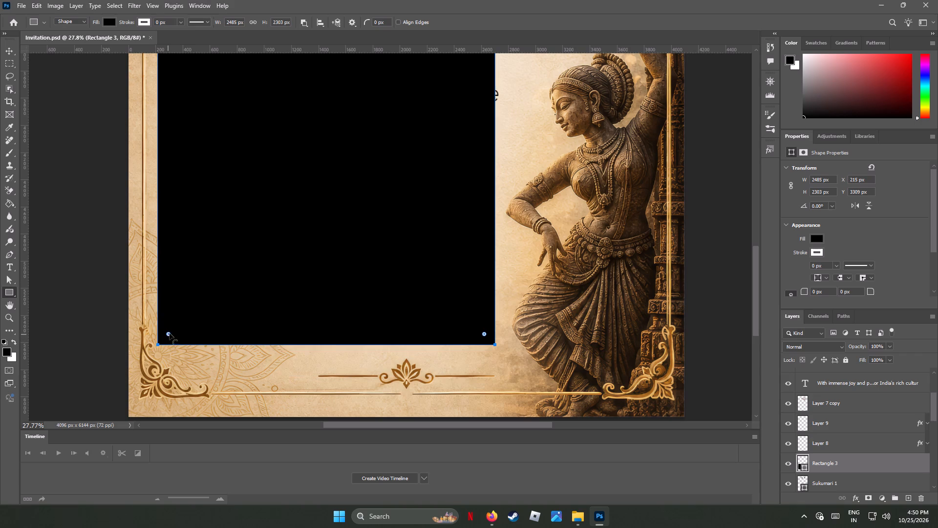
alt+drag(170, 333, 184, 323)
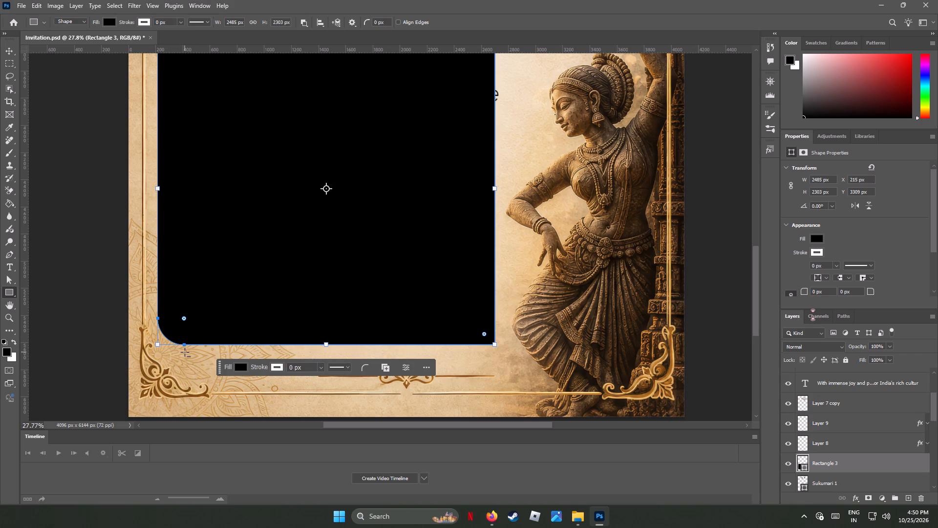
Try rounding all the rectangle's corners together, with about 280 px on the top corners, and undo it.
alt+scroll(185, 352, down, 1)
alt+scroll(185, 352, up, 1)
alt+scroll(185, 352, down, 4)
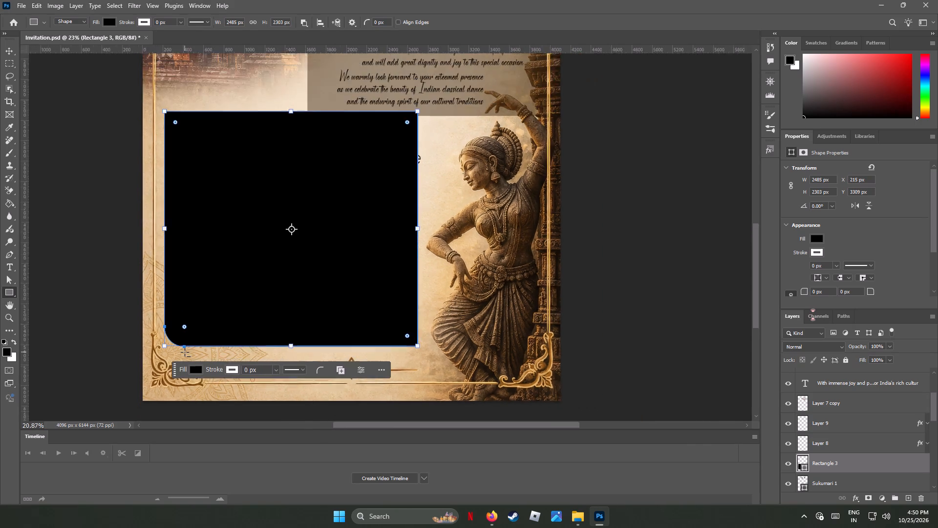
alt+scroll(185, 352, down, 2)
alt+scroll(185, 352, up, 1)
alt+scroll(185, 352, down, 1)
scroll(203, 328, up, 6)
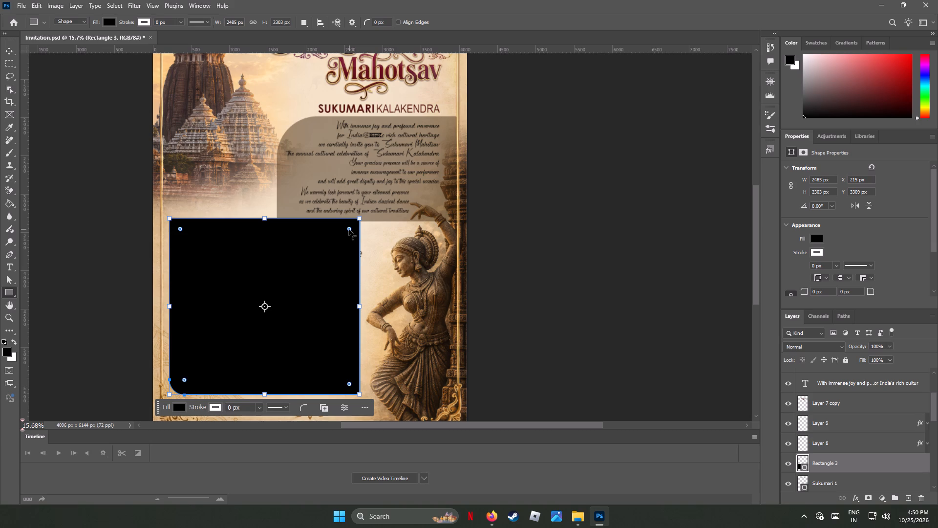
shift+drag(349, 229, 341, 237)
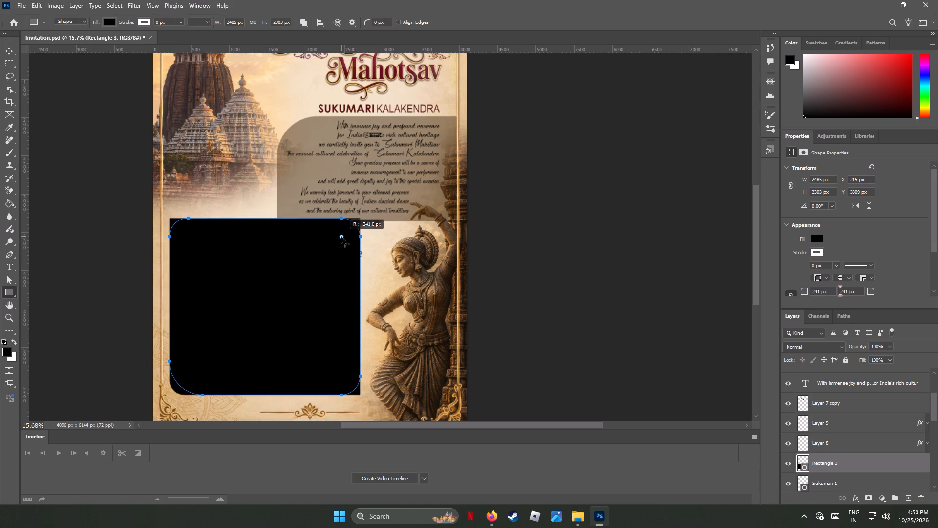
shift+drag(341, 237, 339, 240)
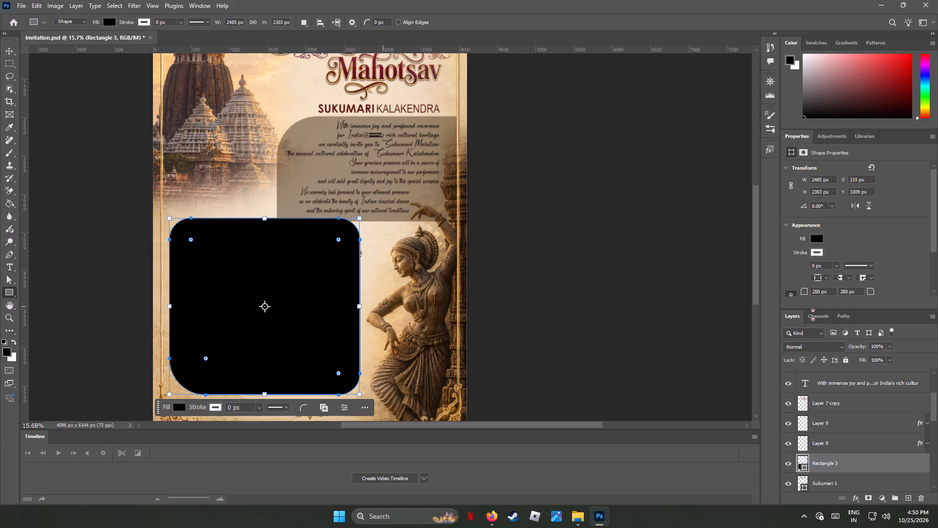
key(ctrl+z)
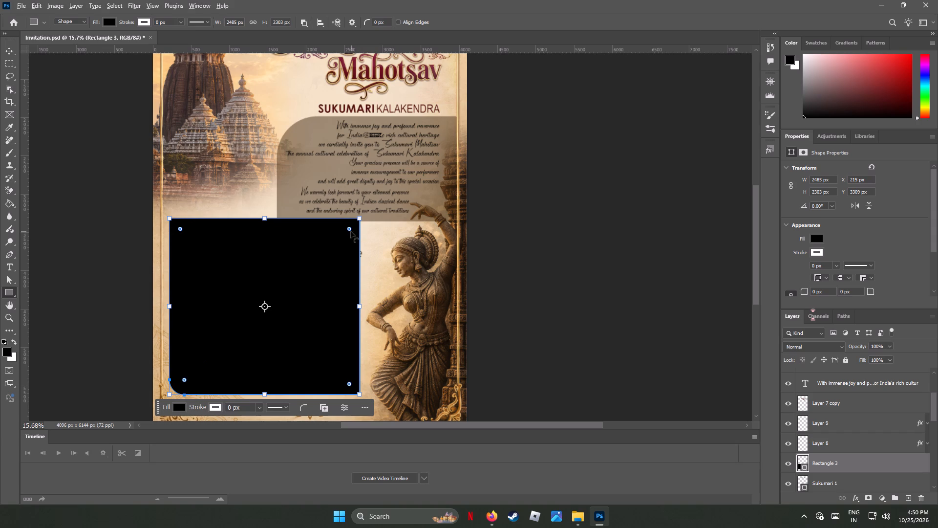
Round only the black rectangle's upper-right corner to a radius of about 261 px.
alt+drag(349, 230, 342, 240)
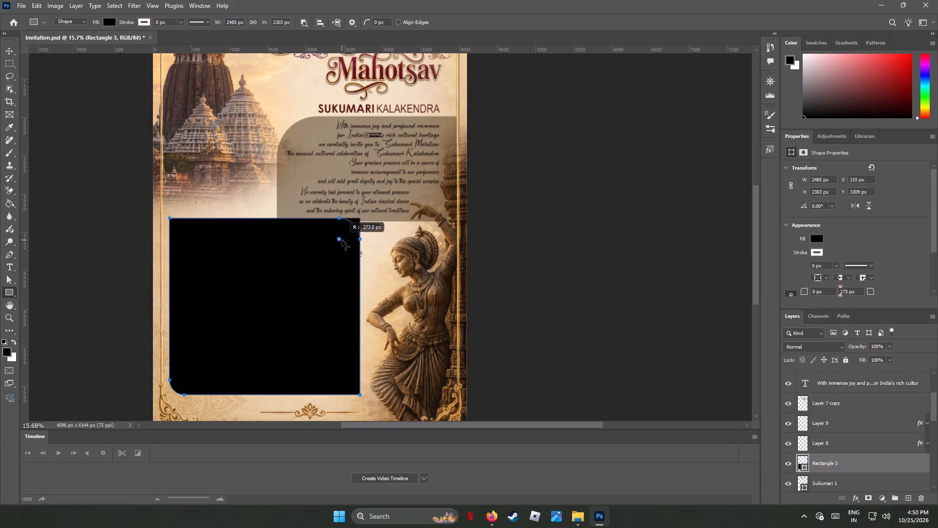
alt+drag(342, 240, 345, 238)
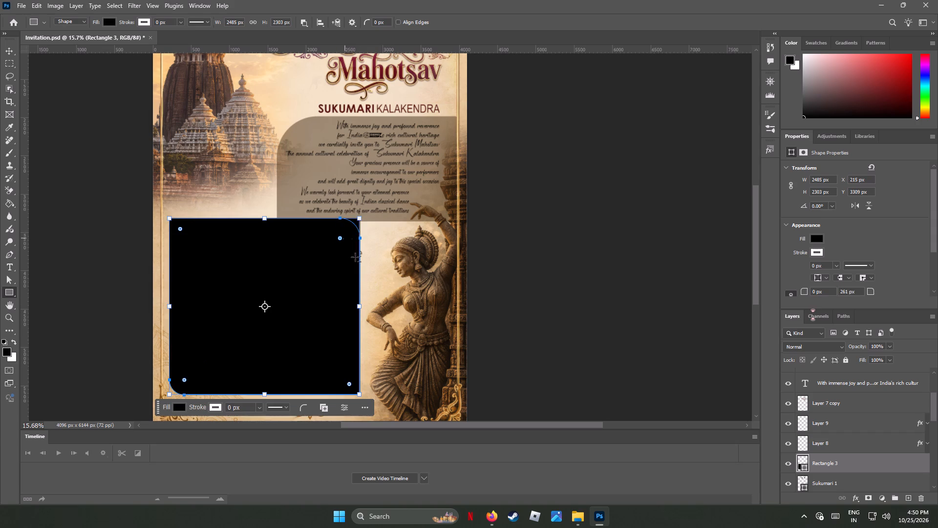
Raise the black rectangle's top edge slightly, making it about 2374 px high.
scroll(385, 316, down, 8)
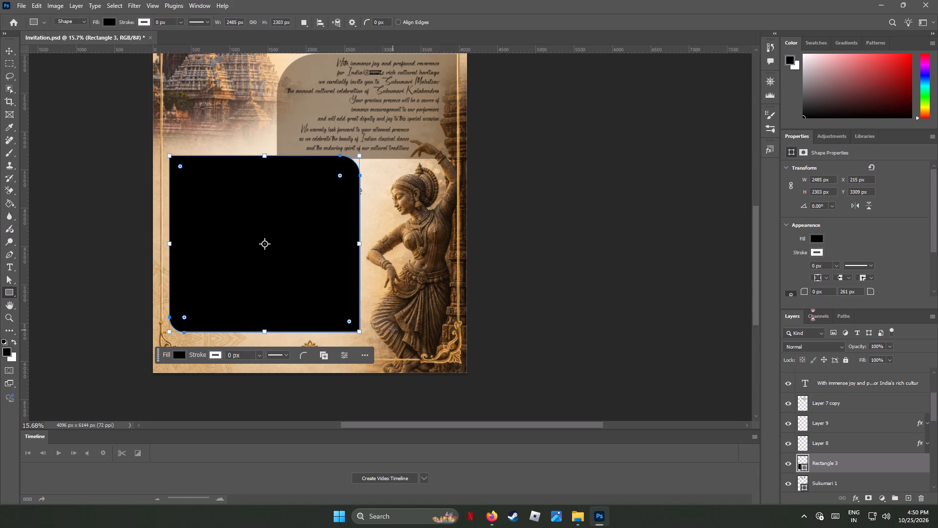
click(264, 157)
drag(263, 152, 263, 144)
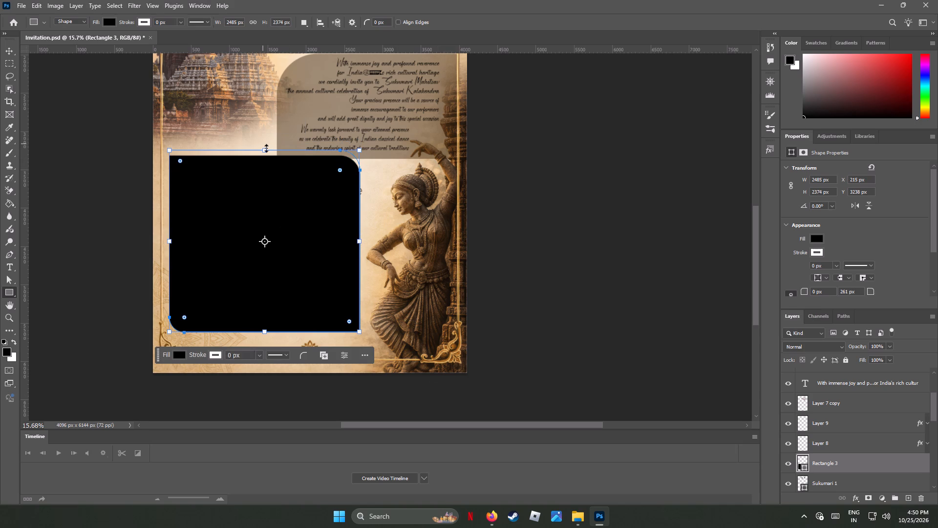
Tighten the black rectangle's upper-right corner to a radius of about 198 px.
scroll(288, 303, down, 2)
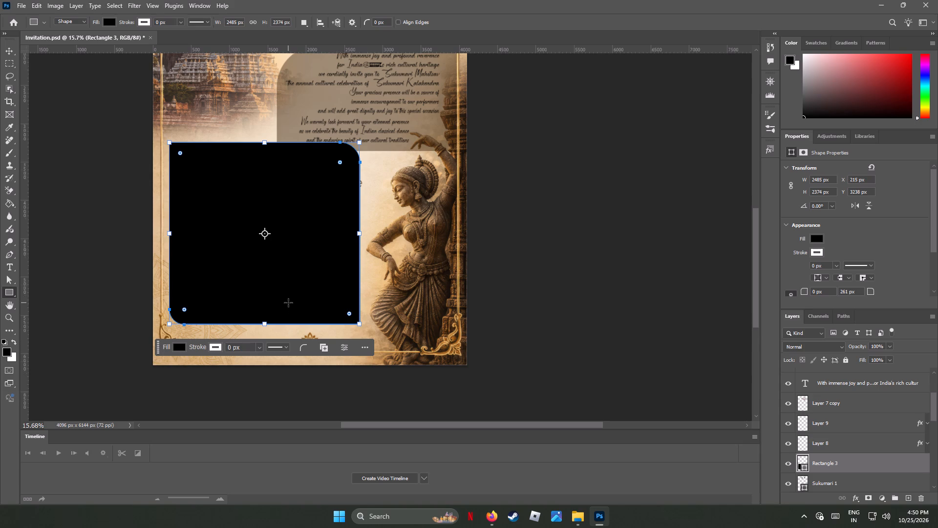
scroll(288, 303, down, 3)
scroll(288, 303, up, 6)
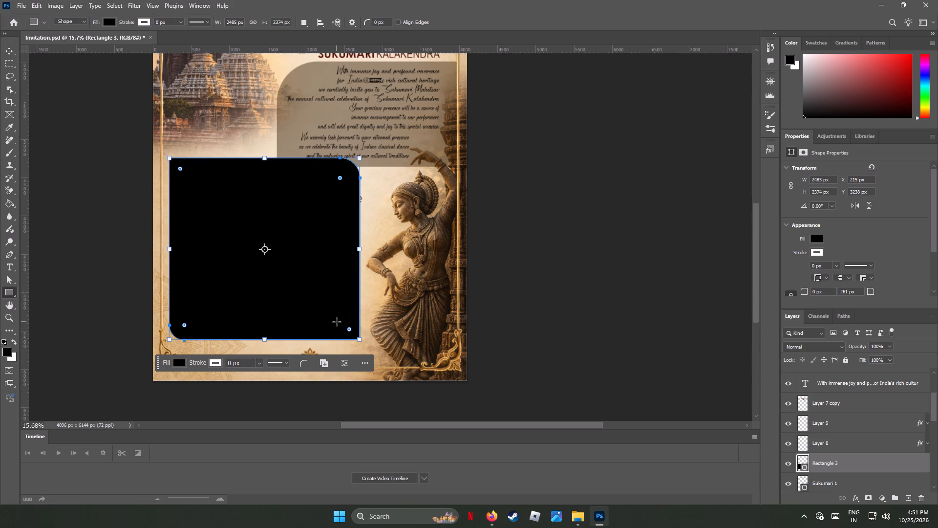
scroll(337, 205, up, 4)
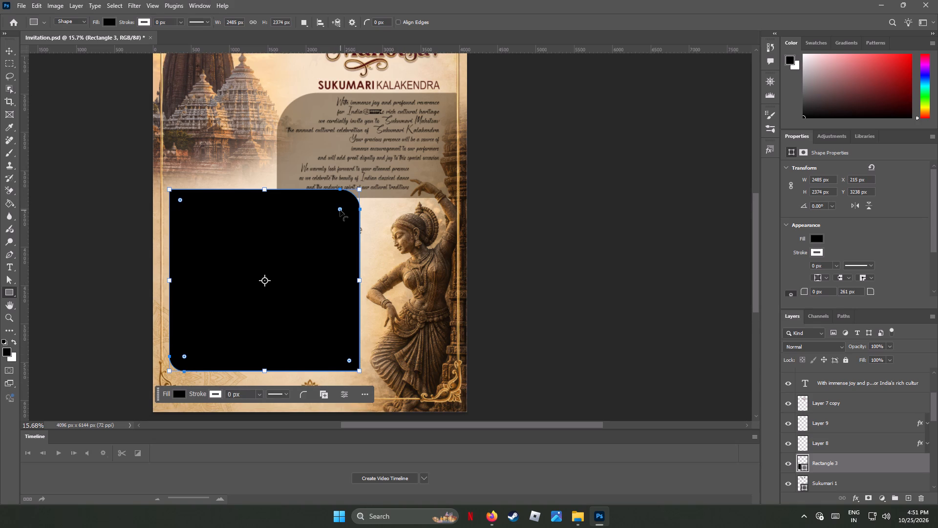
alt+drag(340, 210, 347, 205)
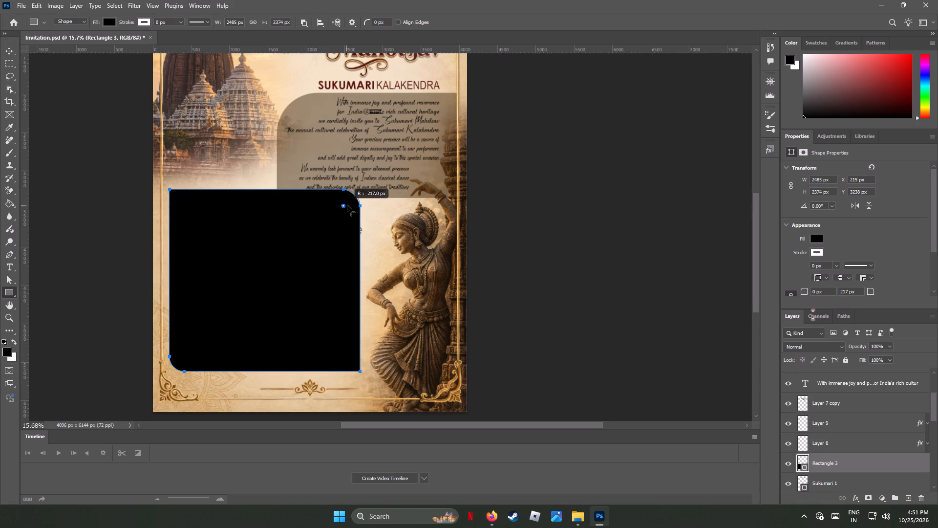
alt+drag(347, 205, 349, 204)
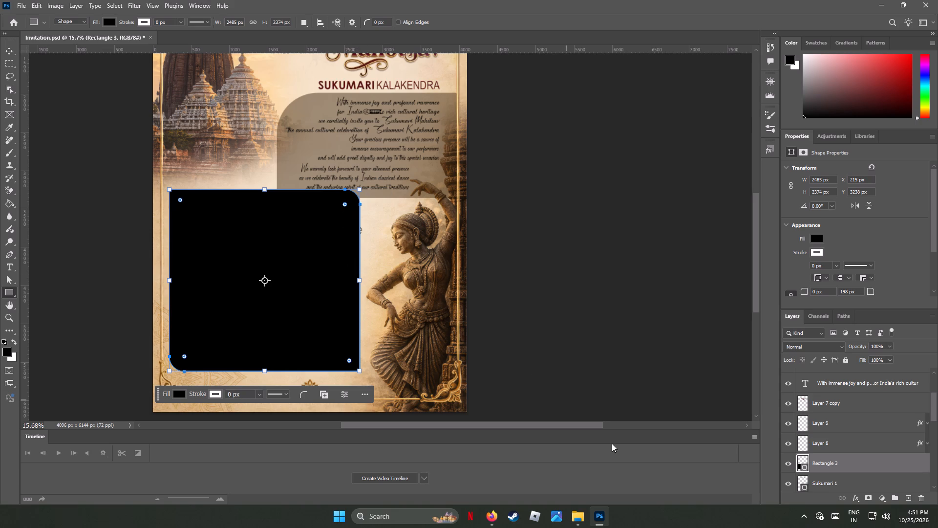
Move the Rectangle 3 layer down the layer stack, to between Rectangle 2 and Background.
drag(833, 462, 831, 487)
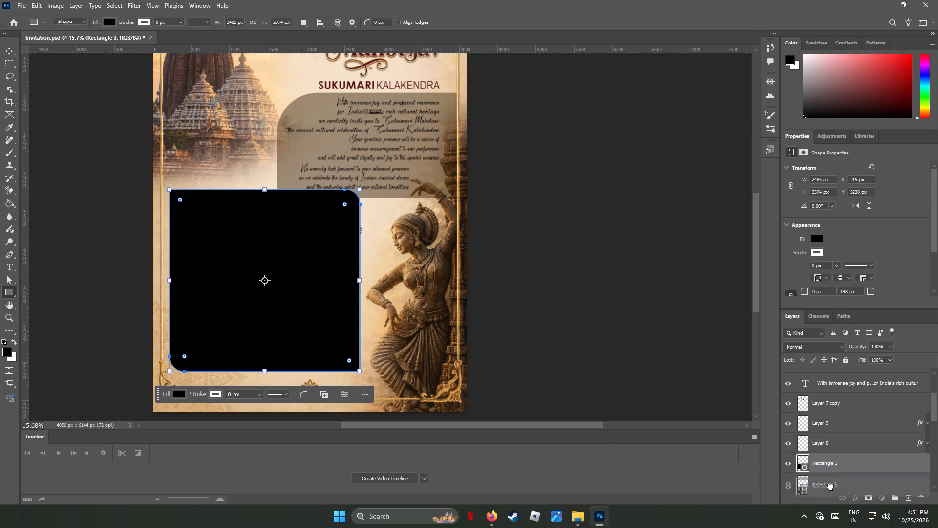
drag(831, 487, 830, 488)
scroll(832, 456, down, 4)
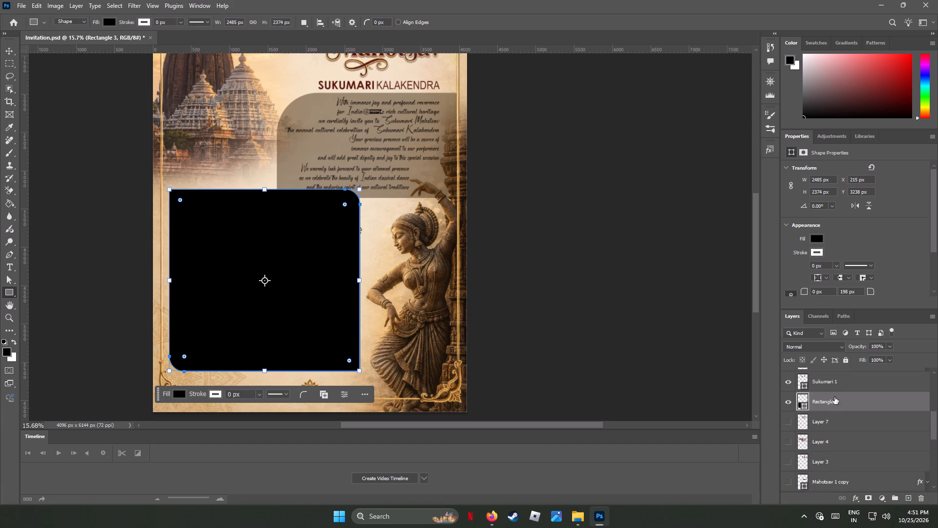
drag(834, 397, 834, 489)
scroll(836, 439, down, 5)
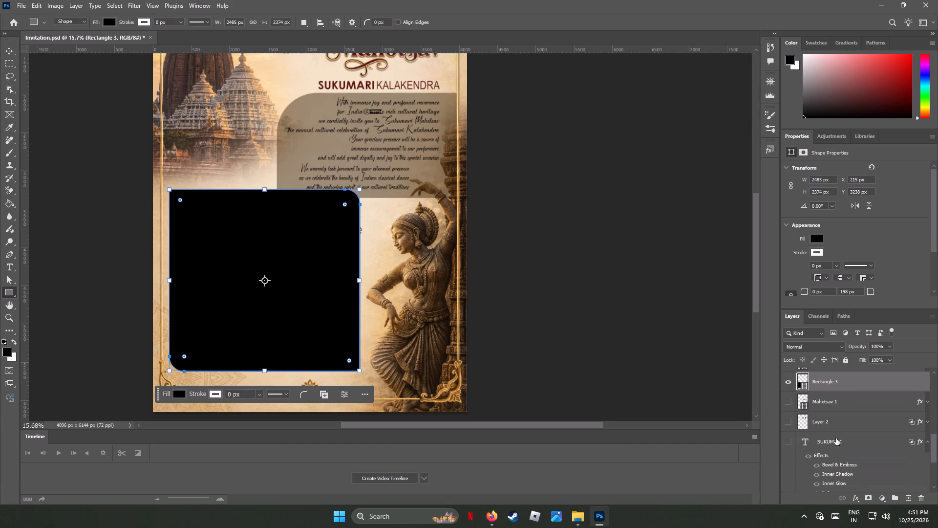
drag(831, 377, 842, 484)
scroll(844, 439, down, 3)
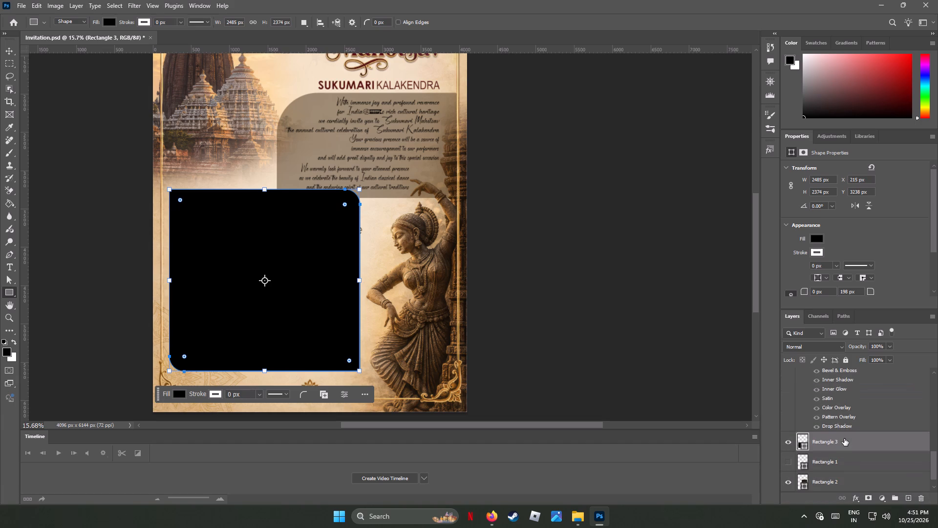
scroll(844, 439, down, 2)
drag(839, 417, 841, 496)
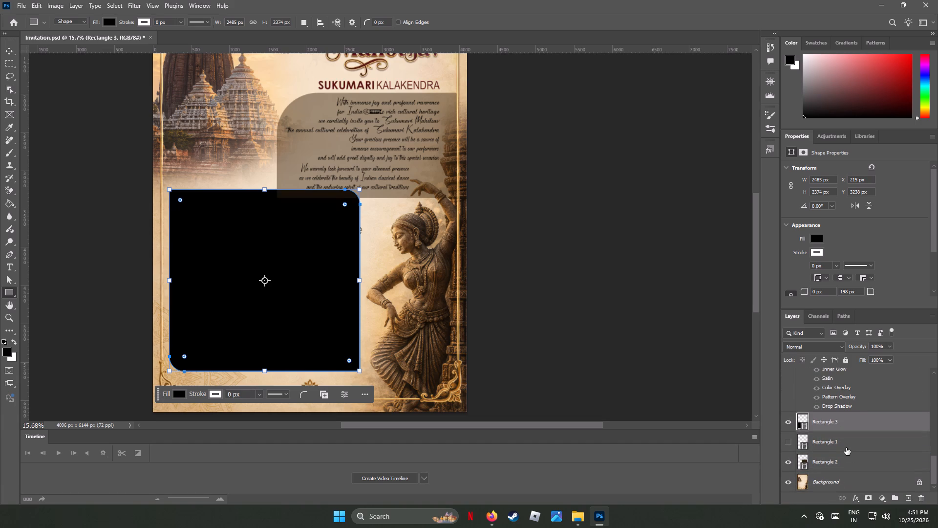
scroll(846, 448, down, 3)
drag(843, 418, 839, 473)
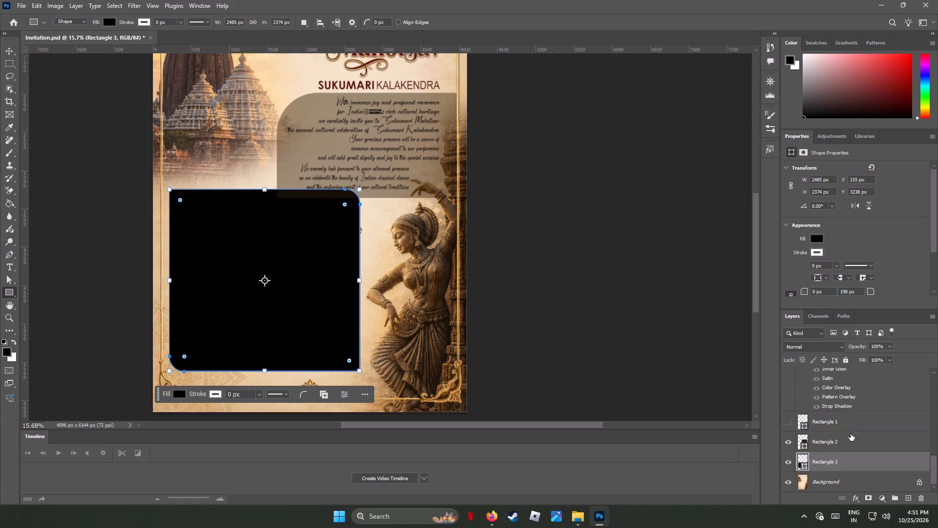
scroll(851, 433, down, 9)
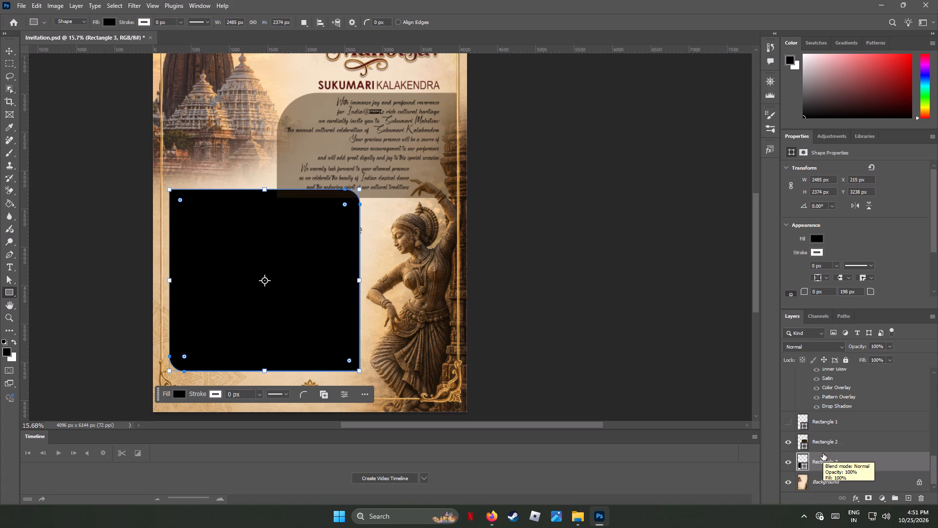
Nudge the black rectangle down to a Y position of about 3274 px.
click(7, 48)
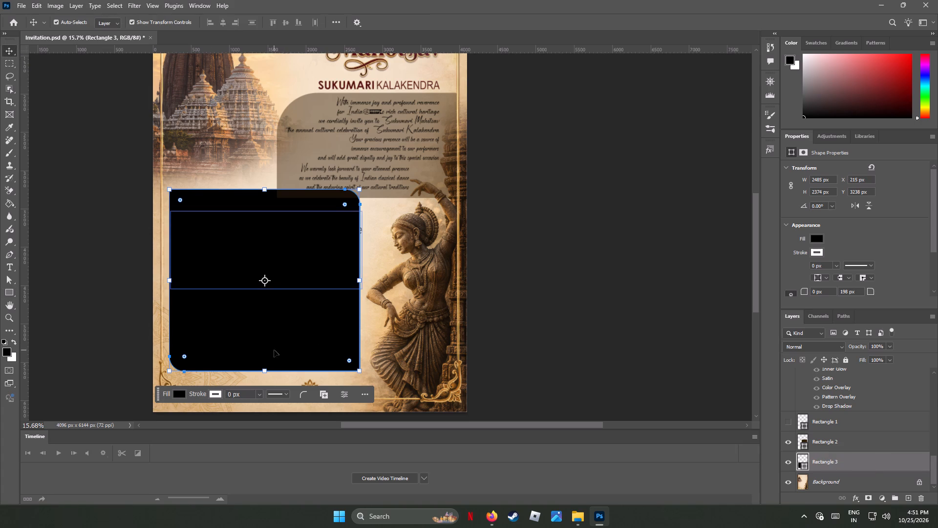
click(271, 339)
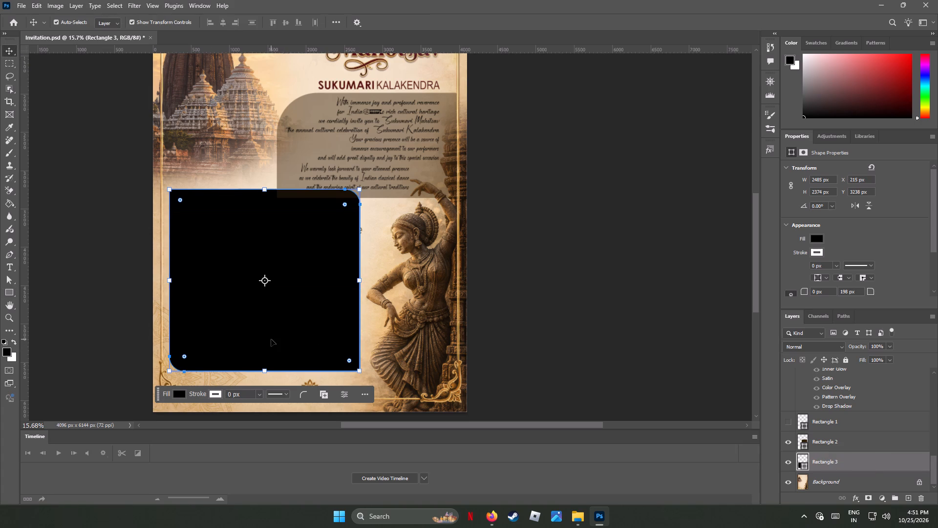
key(Down)
key(Down)
key(Down)
key(Down)
key(Down)
key(Down)
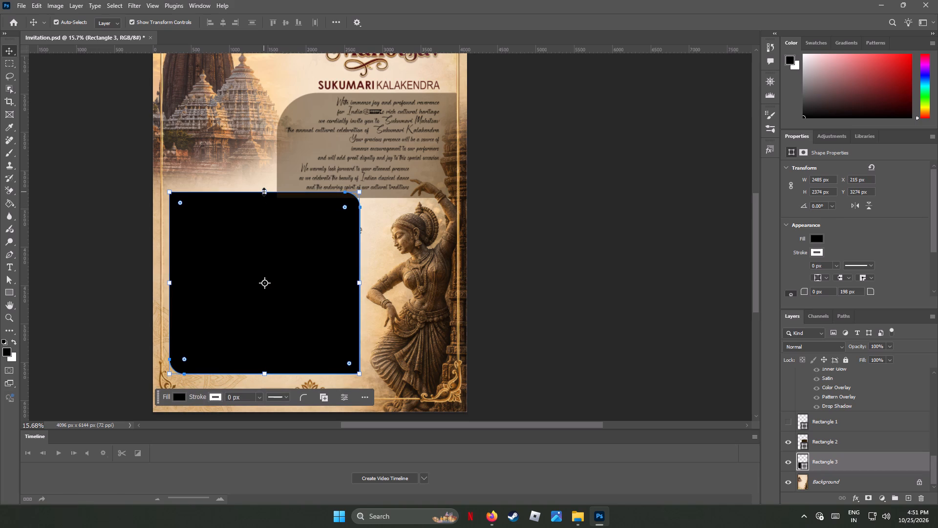
Lower the black rectangle's top edge, making it about 2221 px high.
drag(264, 192, 264, 203)
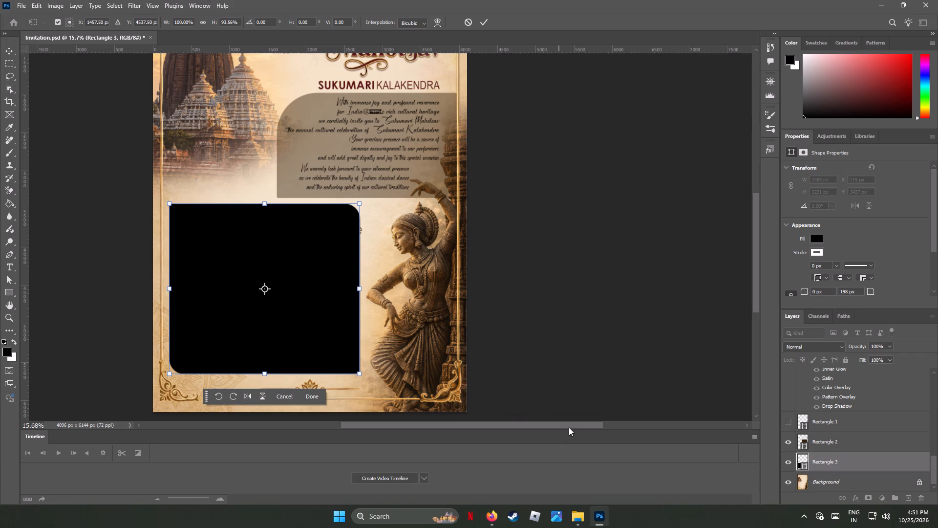
right_click(824, 460)
Add a Color Overlay effect to the Rectangle 3 layer in dark brown #682805, starting from a colour sampled from the title ornament.
right_click(824, 458)
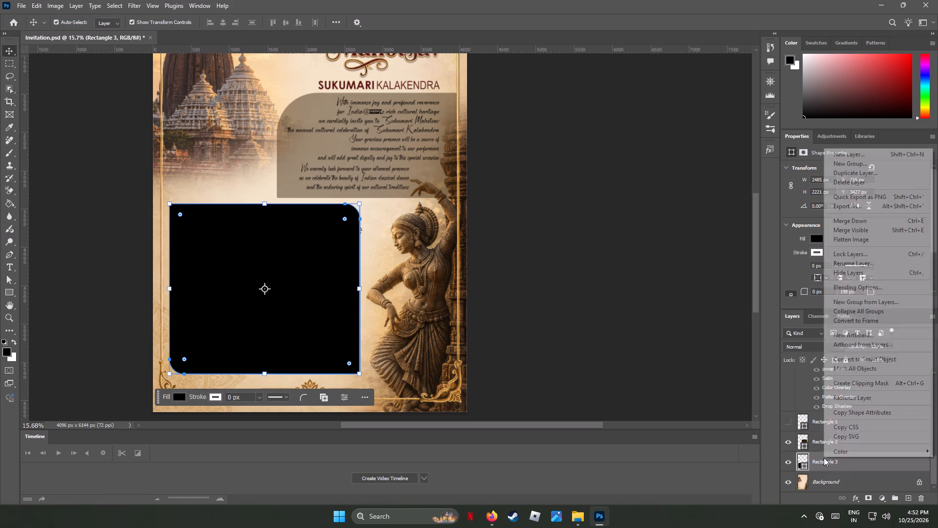
click(863, 287)
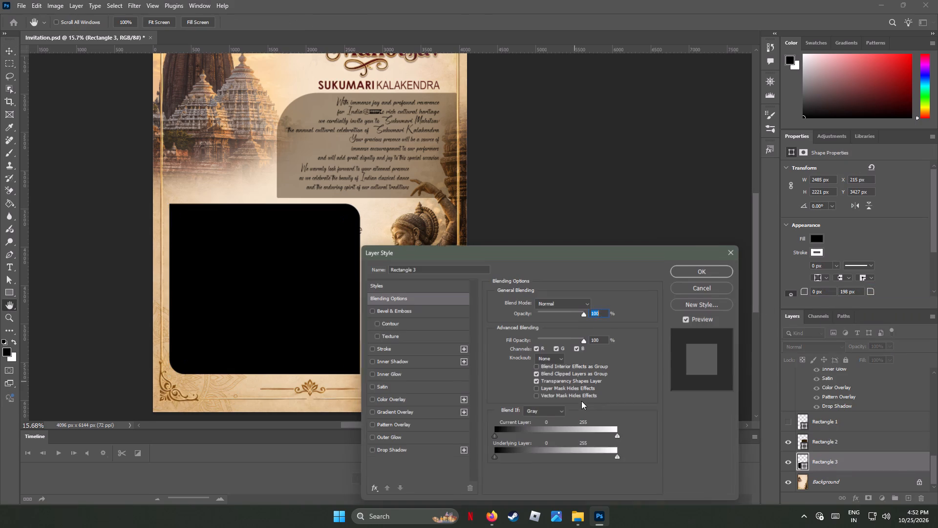
click(371, 398)
click(386, 399)
click(594, 302)
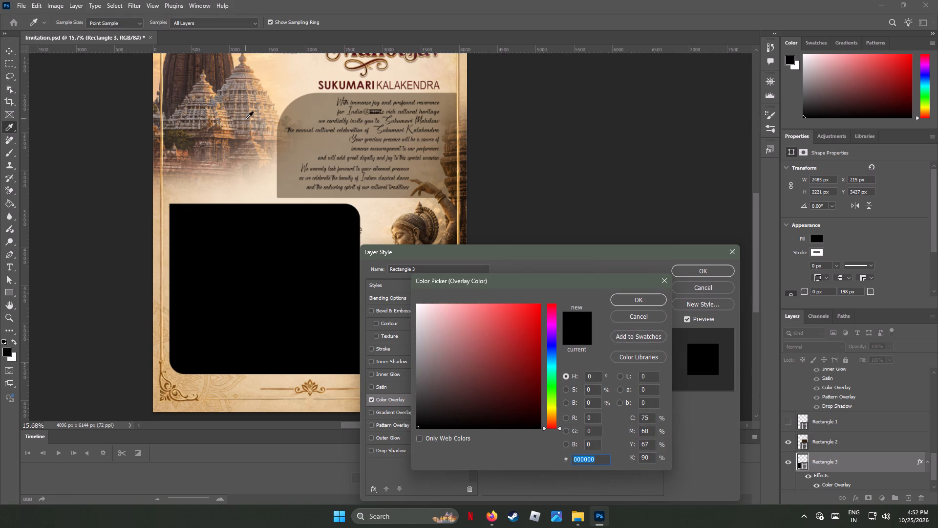
click(358, 66)
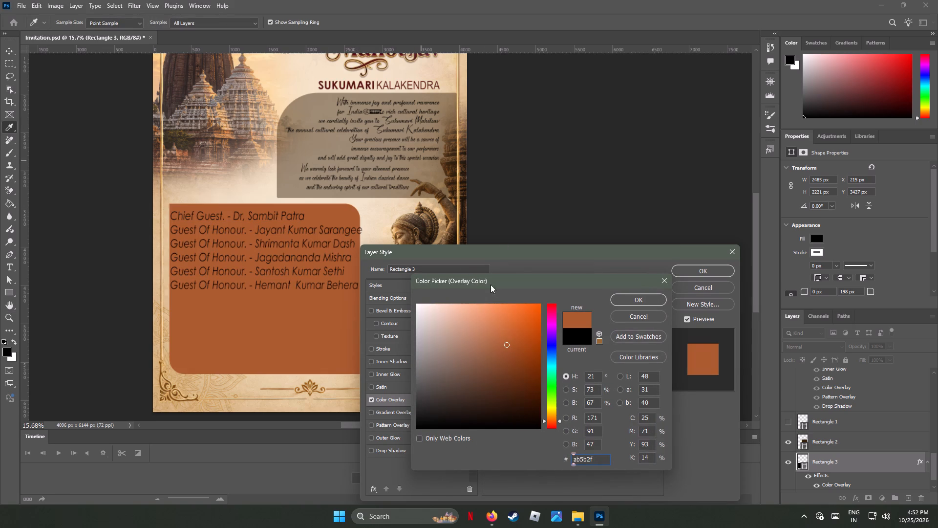
drag(507, 347, 511, 352)
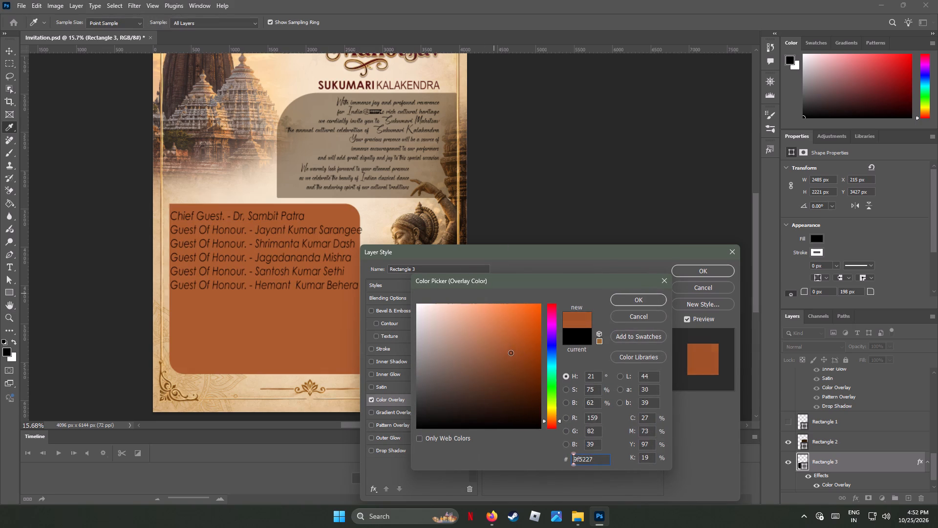
drag(511, 352, 535, 377)
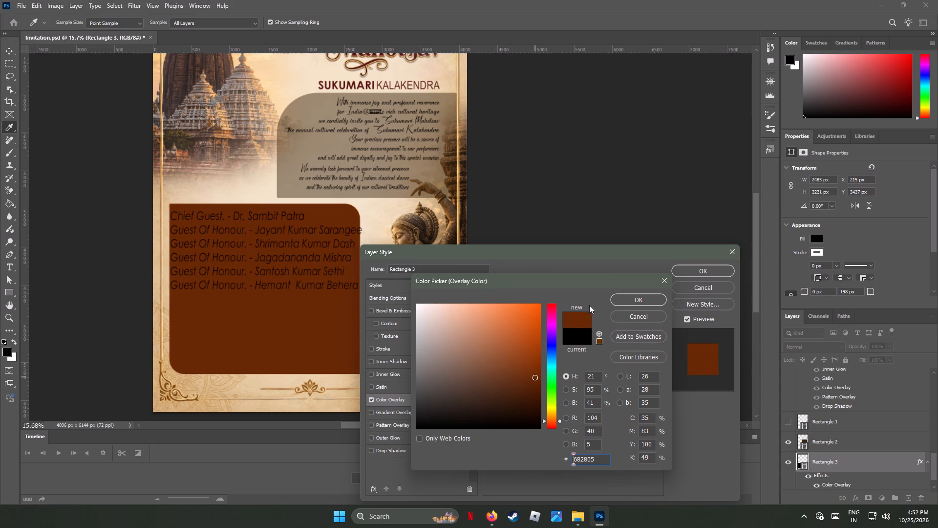
click(625, 295)
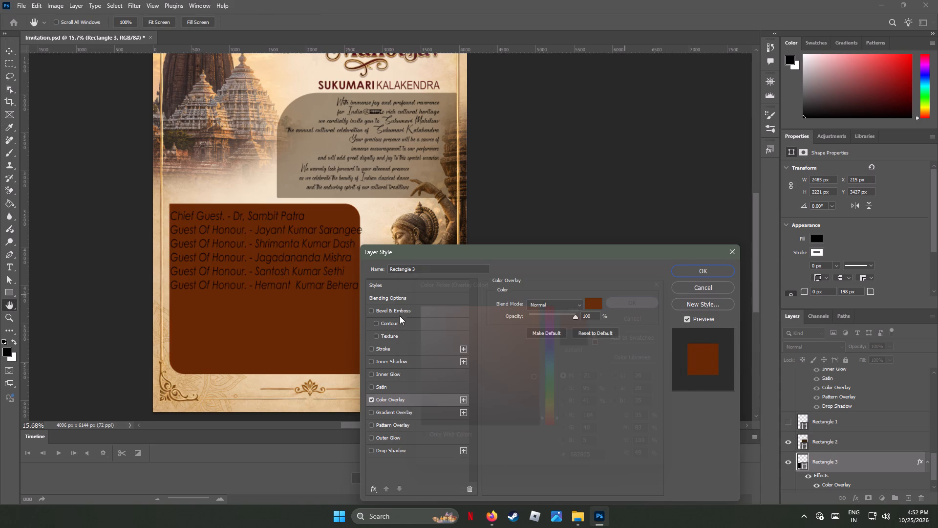
Reduce the Rectangle 3 layer's overall opacity to 30% in its blending options.
click(381, 285)
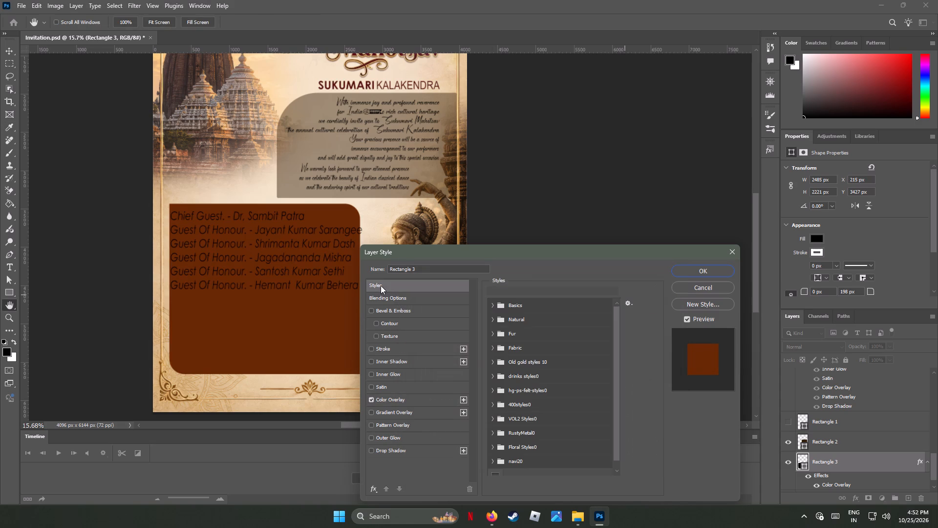
click(374, 297)
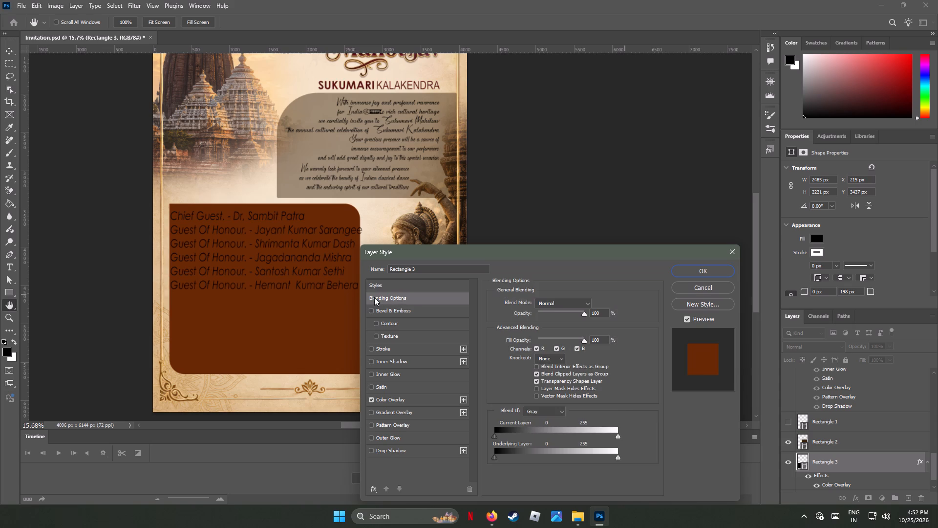
drag(583, 315, 580, 314)
drag(580, 314, 556, 315)
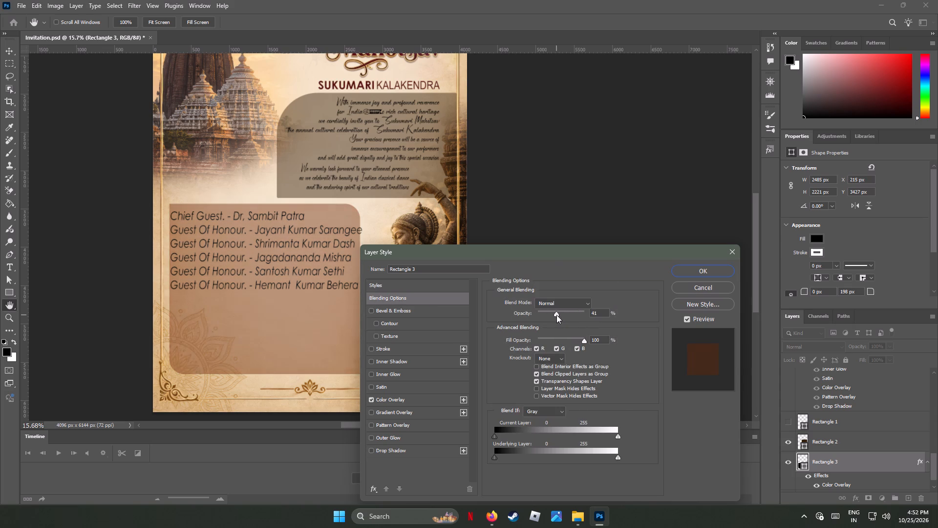
drag(556, 315, 556, 315)
drag(556, 315, 552, 314)
click(688, 270)
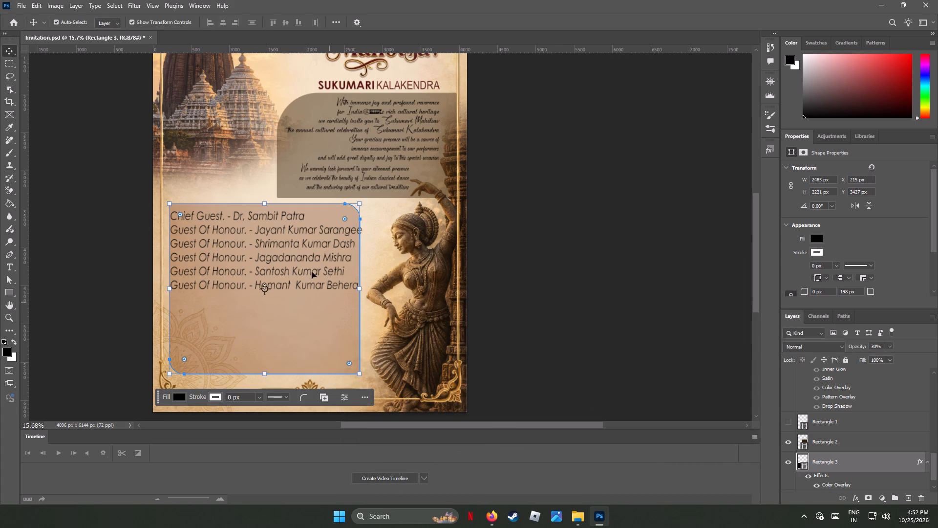
Shrink the guest list text to about 90% width and 84% height so it sits inside the brown rectangle with side margins.
click(269, 244)
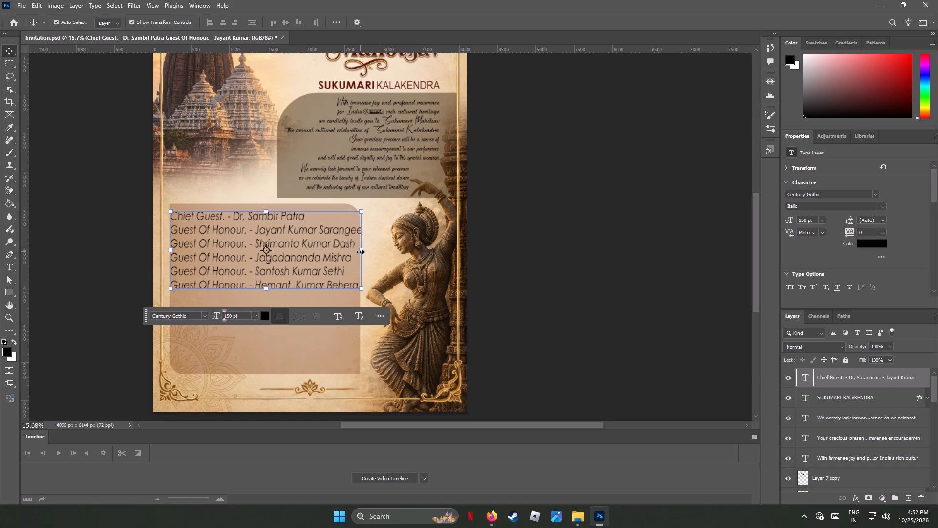
drag(362, 250, 349, 249)
drag(169, 249, 175, 248)
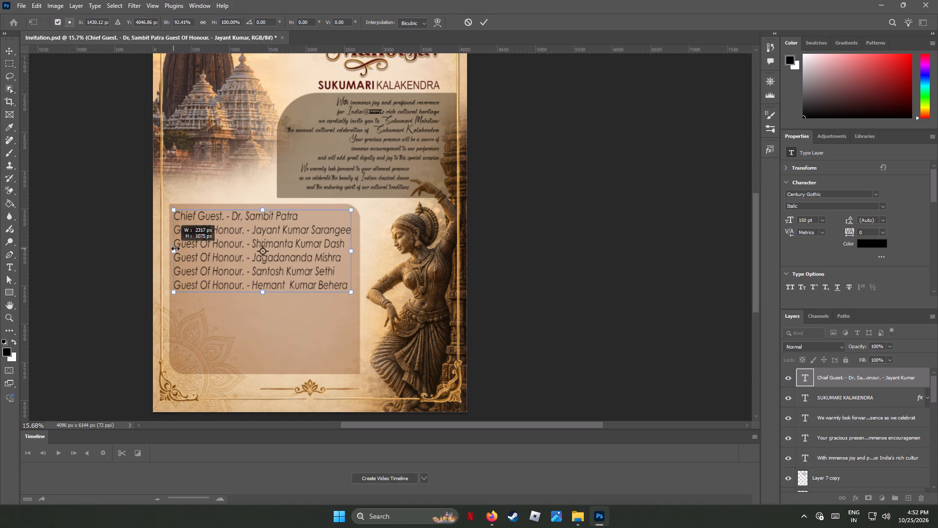
drag(175, 248, 177, 248)
drag(264, 210, 264, 211)
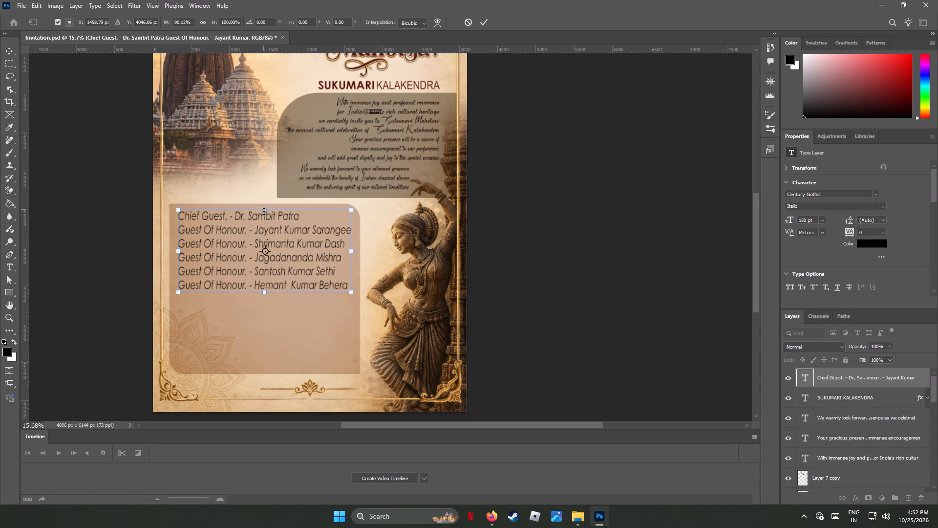
drag(264, 211, 263, 223)
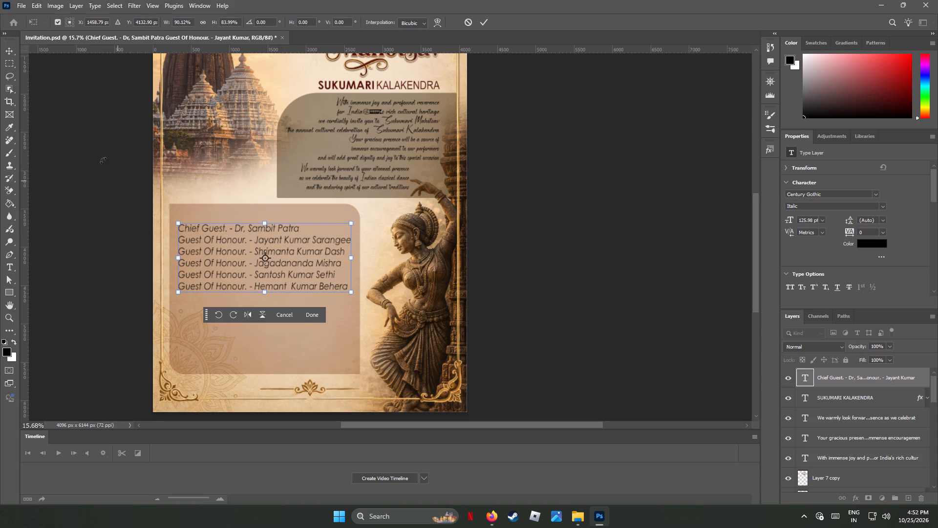
click(9, 50)
click(494, 210)
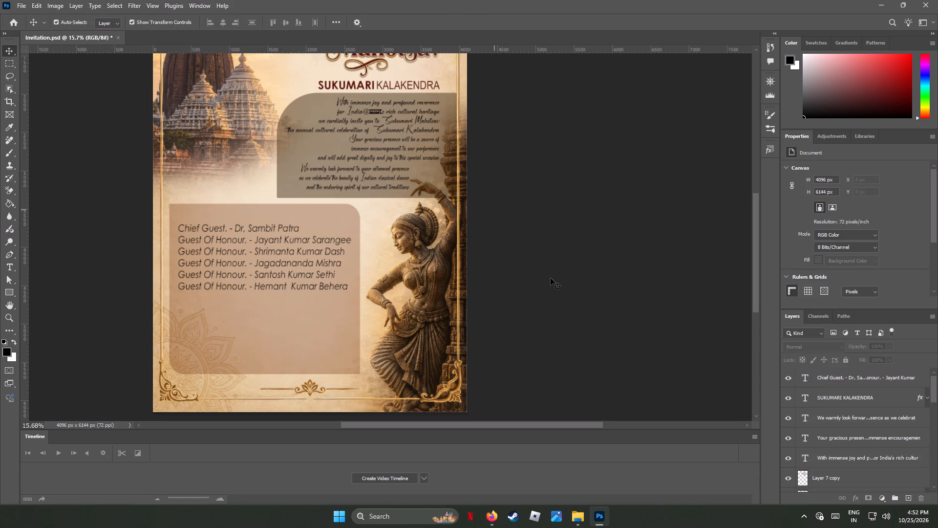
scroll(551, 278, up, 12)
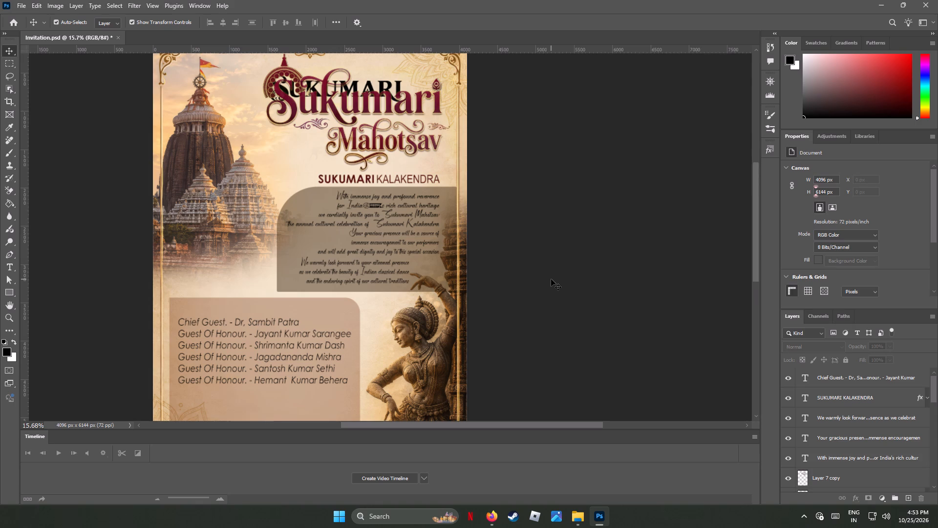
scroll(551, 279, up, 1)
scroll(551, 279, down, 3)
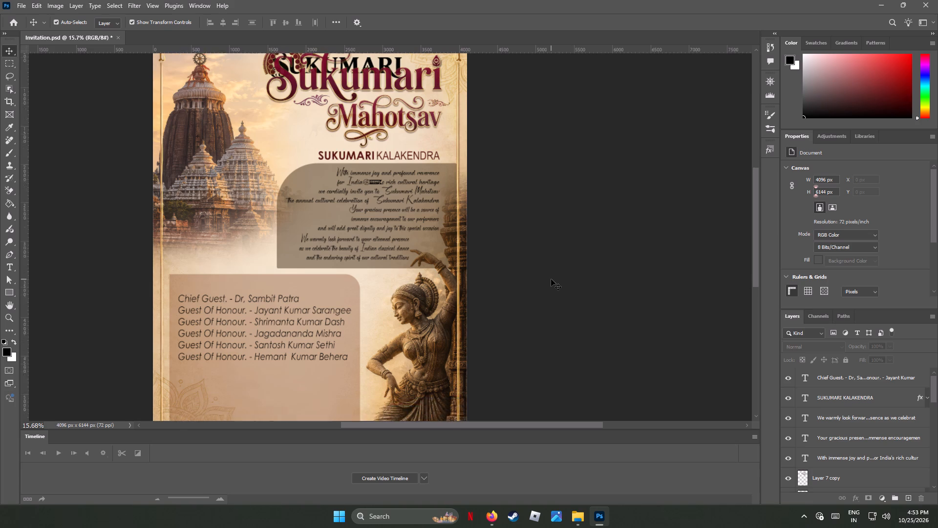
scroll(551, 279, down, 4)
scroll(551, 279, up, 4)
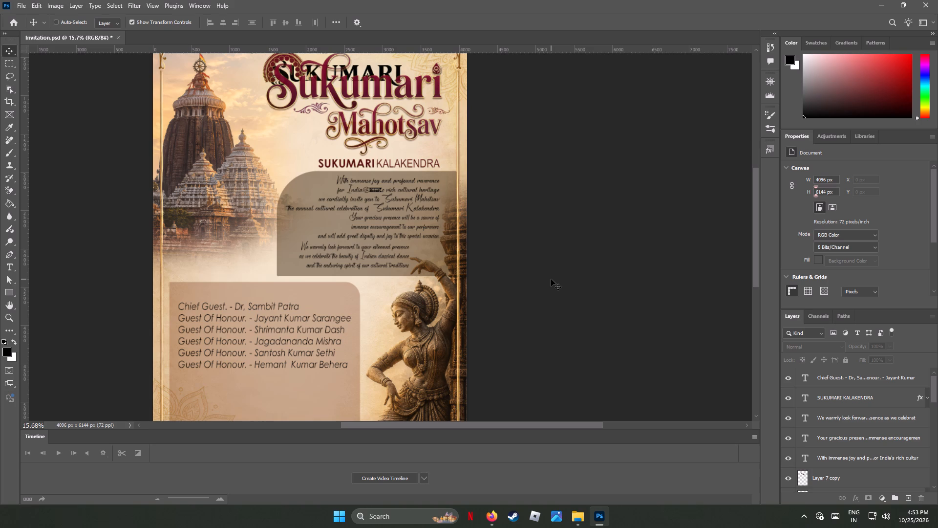
Save the invitation document.
key(ctrl+s)
key(ctrl+s)
key(ctrl+s)
key(ctrl+s)
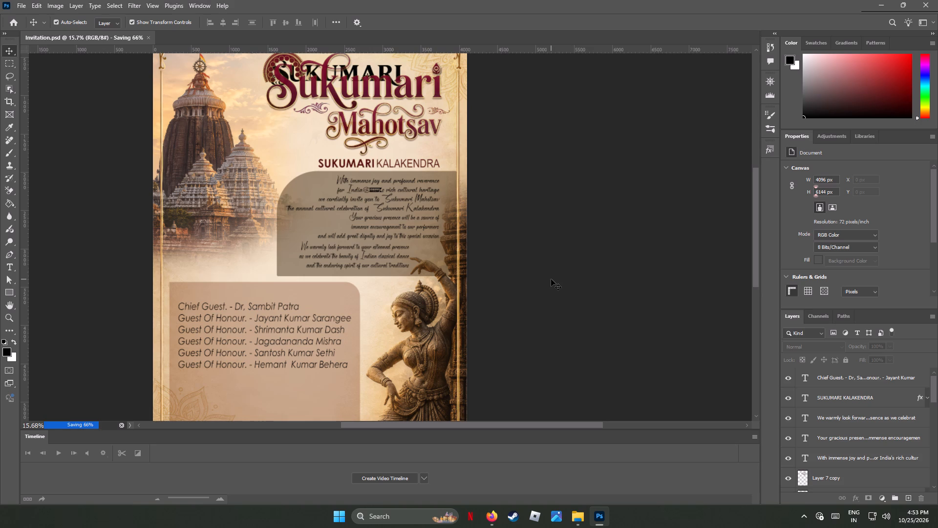